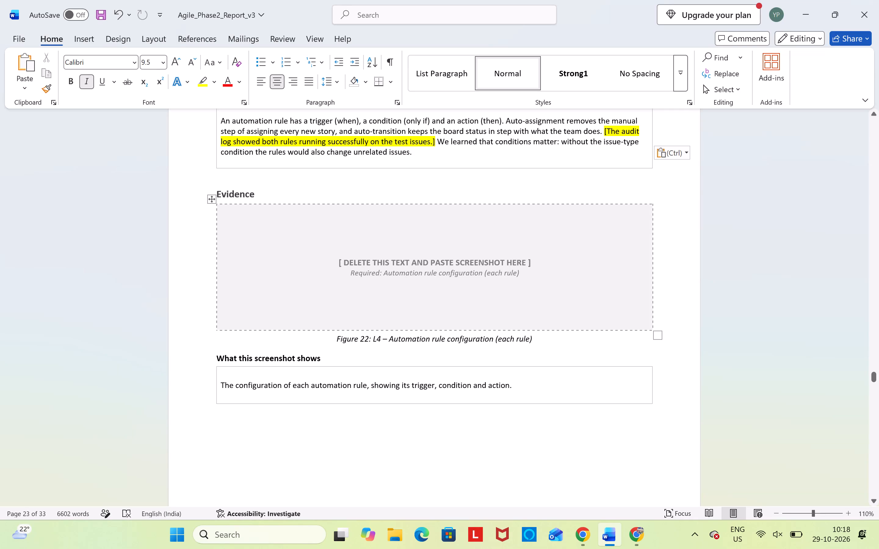
Review the report's lab sections backwards from L4 to L1, checking the results tables and evidence placeholders.
{"action": "scroll", "coordinate": [556, 329], "scroll_direction": "up", "scroll_amount": 5}
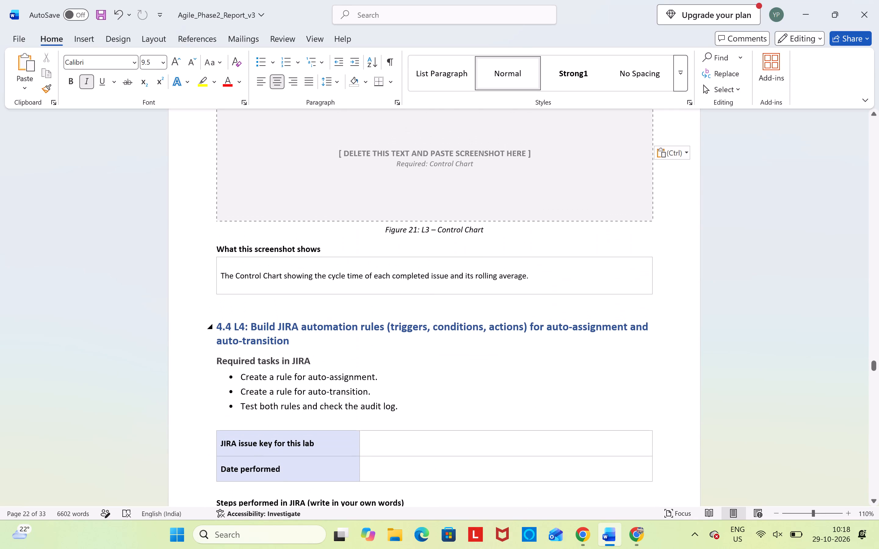
{"action": "scroll", "coordinate": [556, 329], "scroll_direction": "up", "scroll_amount": 3}
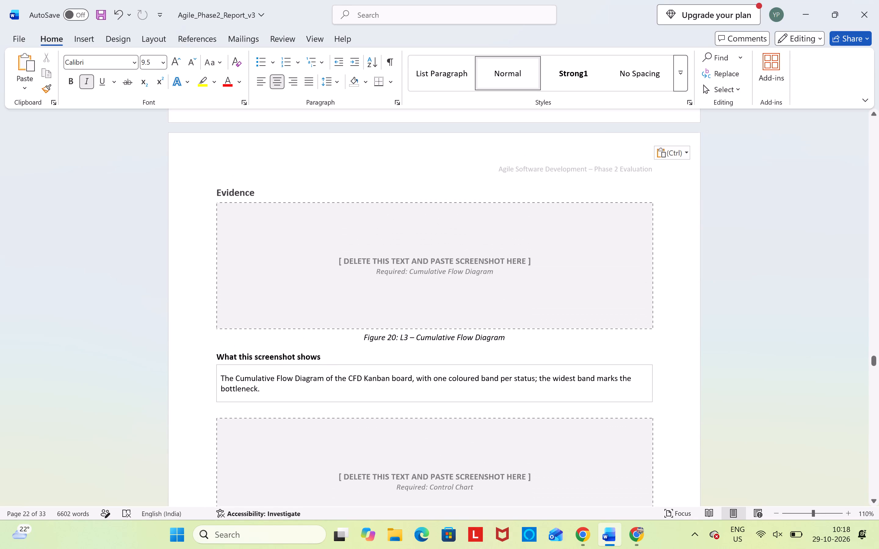
{"action": "scroll", "coordinate": [556, 329], "scroll_direction": "up", "scroll_amount": 5}
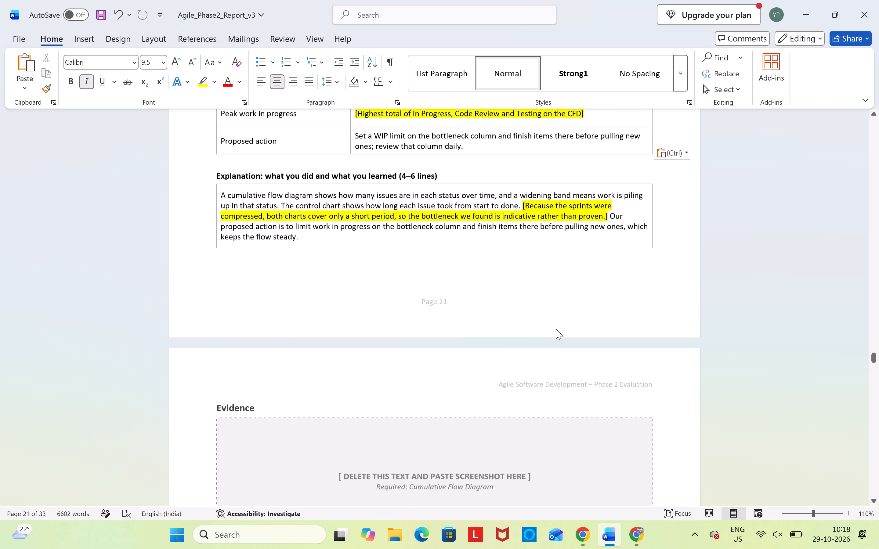
{"action": "scroll", "coordinate": [556, 329], "scroll_direction": "up", "scroll_amount": 7}
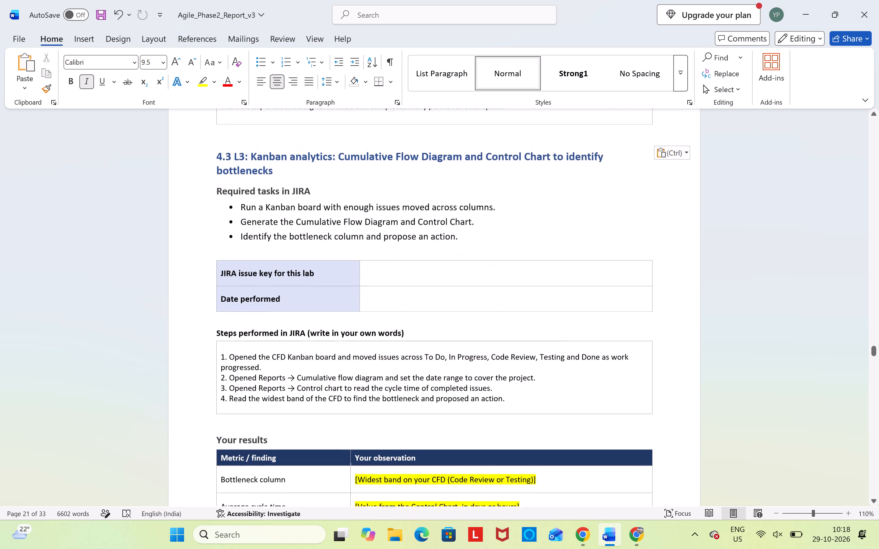
{"action": "scroll", "coordinate": [556, 329], "scroll_direction": "up", "scroll_amount": 6}
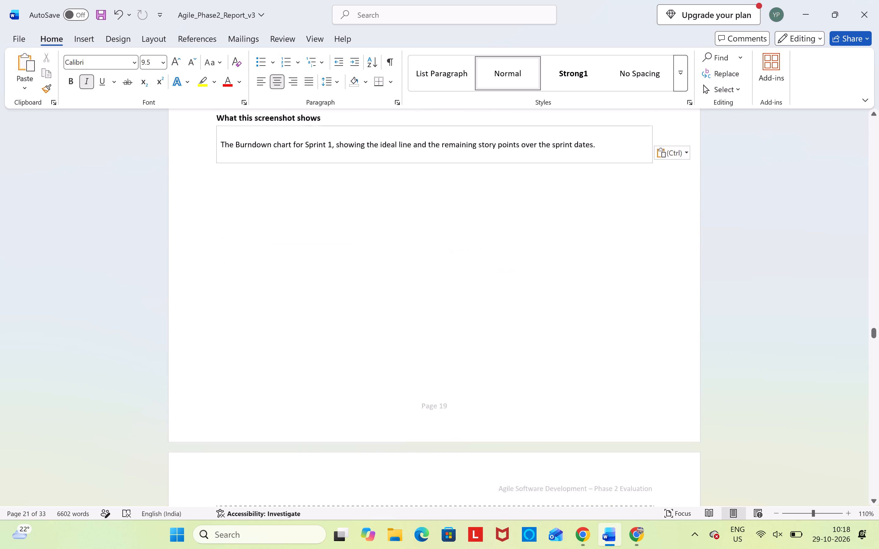
{"action": "scroll", "coordinate": [556, 329], "scroll_direction": "up", "scroll_amount": 5}
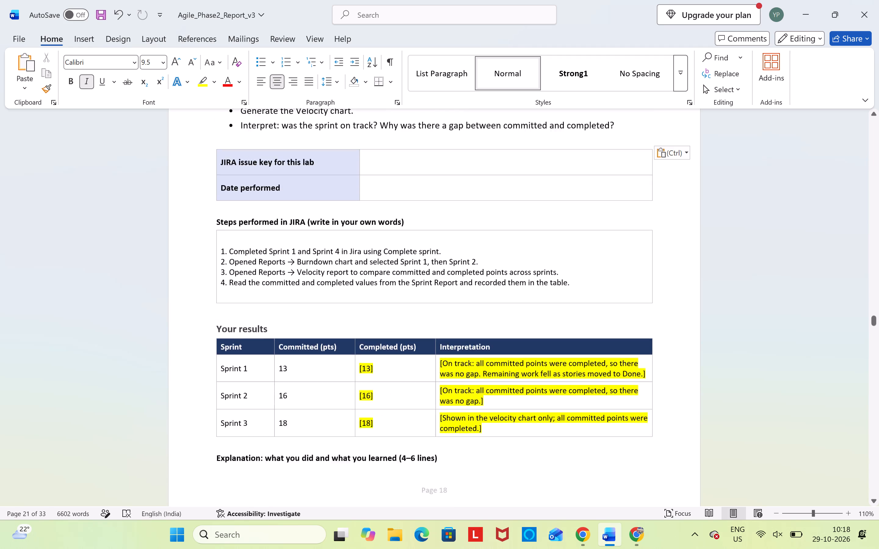
{"action": "scroll", "coordinate": [556, 329], "scroll_direction": "up", "scroll_amount": 5}
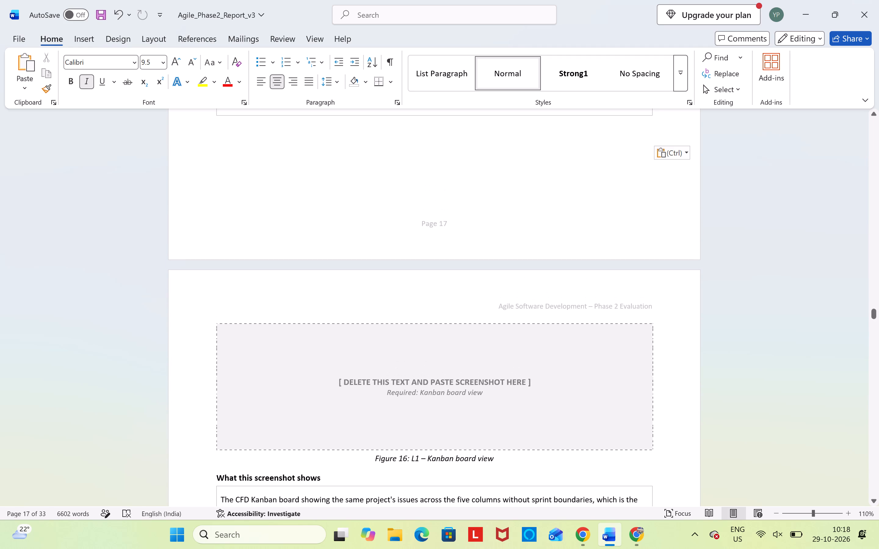
Look through the rest of the report down to section 8, For Evaluator Use Only, checking the screenshot placeholders.
{"action": "scroll", "coordinate": [532, 300], "scroll_direction": "down", "scroll_amount": 9}
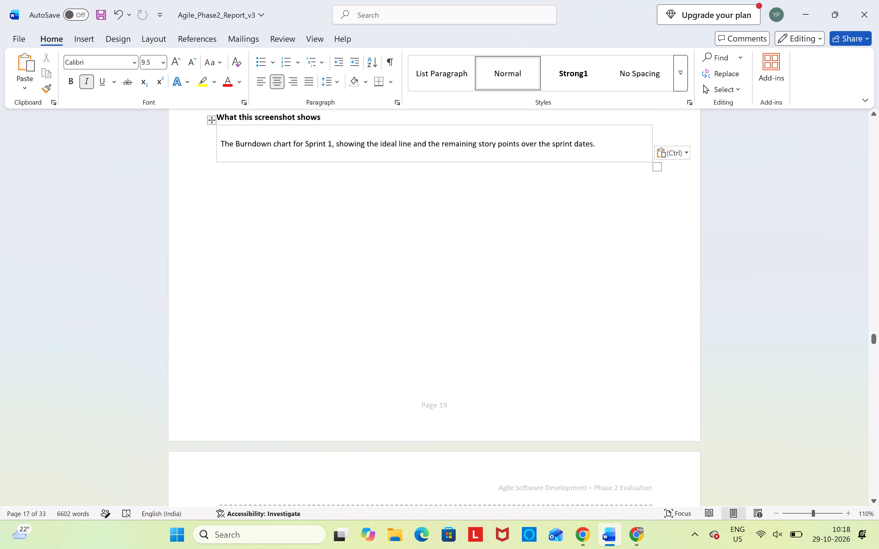
{"action": "scroll", "coordinate": [532, 300], "scroll_direction": "down", "scroll_amount": 4}
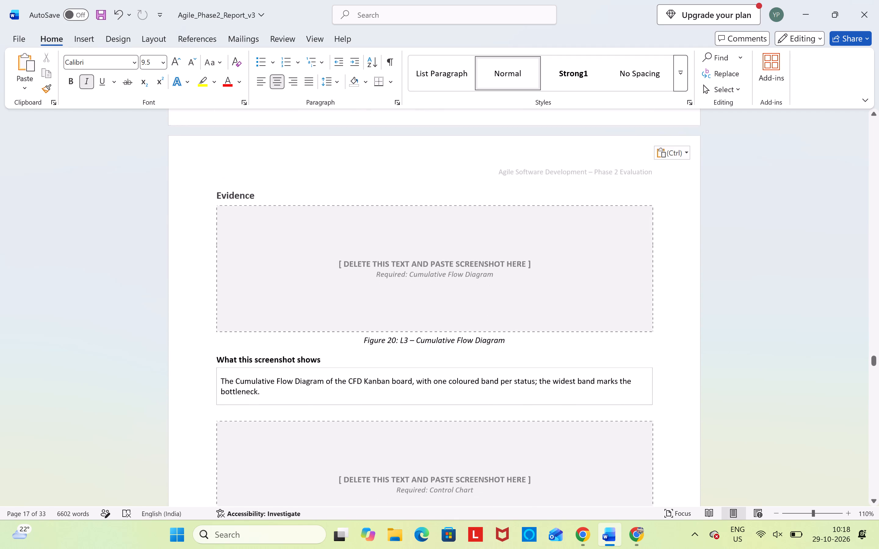
{"action": "scroll", "coordinate": [532, 300], "scroll_direction": "down", "scroll_amount": 19}
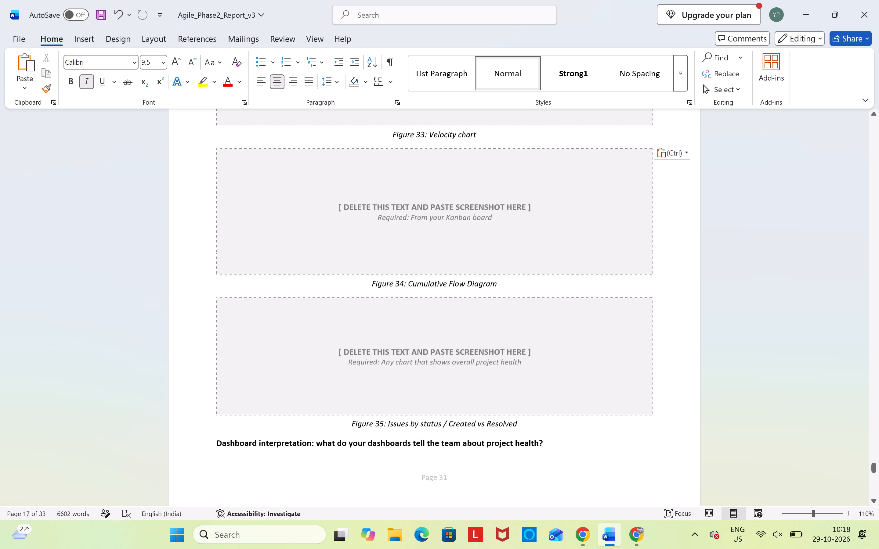
{"action": "scroll", "coordinate": [532, 300], "scroll_direction": "down", "scroll_amount": 3}
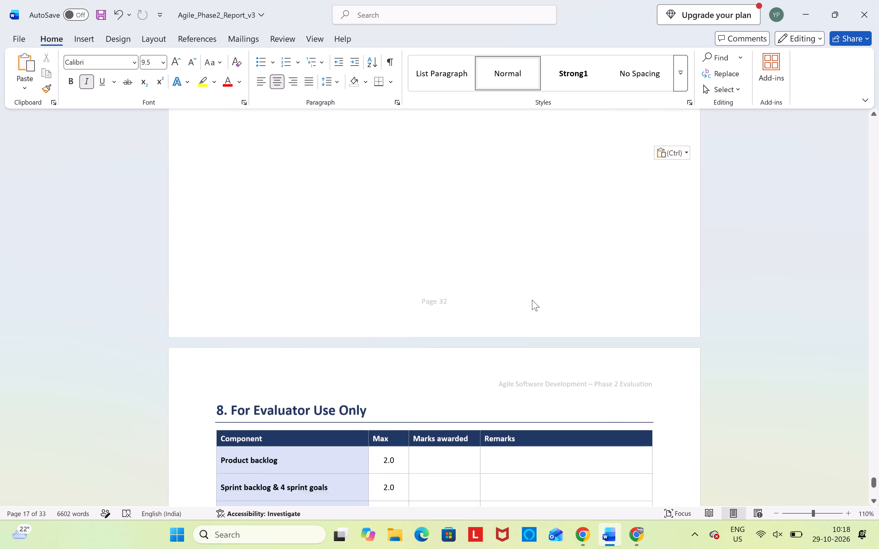
{"action": "scroll", "coordinate": [532, 300], "scroll_direction": "up", "scroll_amount": 9}
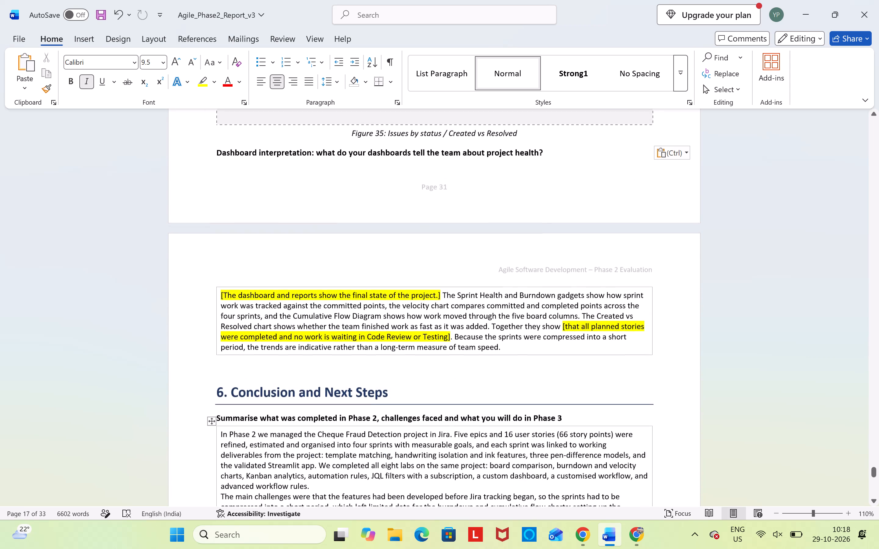
{"action": "scroll", "coordinate": [532, 300], "scroll_direction": "up", "scroll_amount": 12}
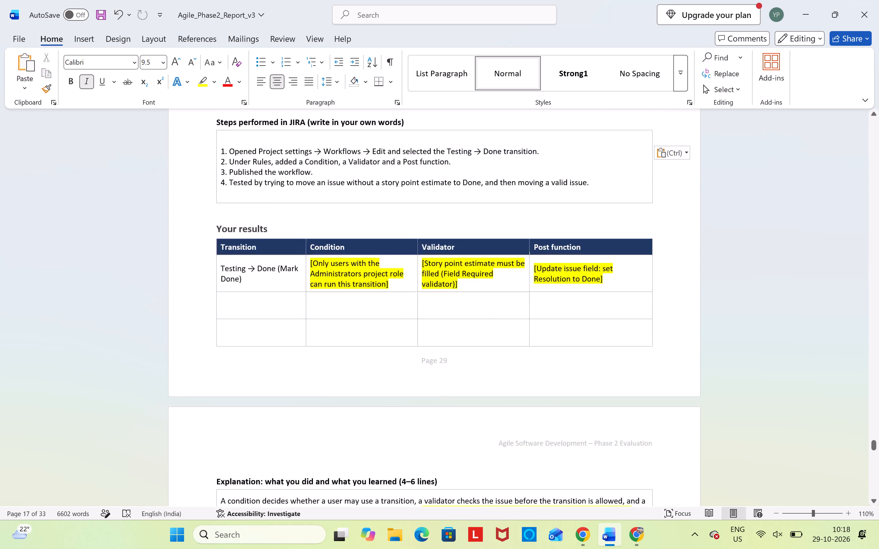
{"action": "scroll", "coordinate": [532, 300], "scroll_direction": "up", "scroll_amount": 11}
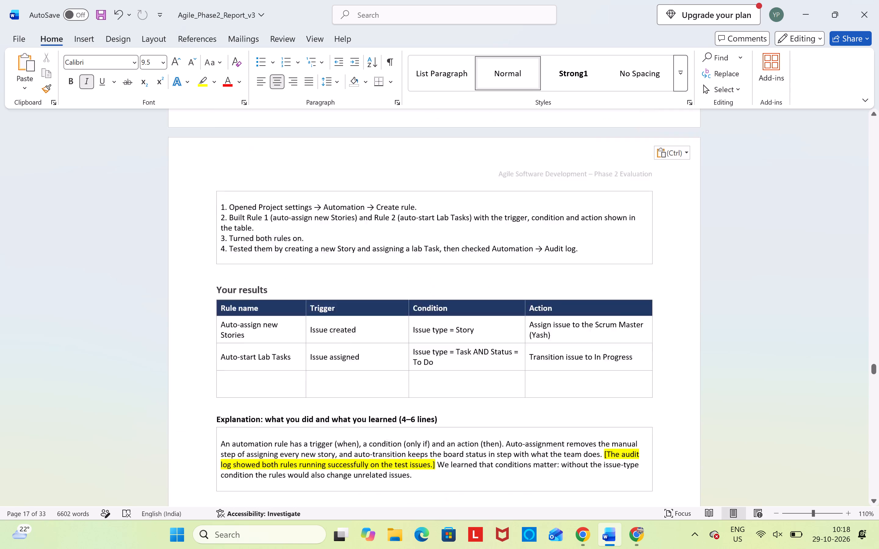
{"action": "scroll", "coordinate": [532, 300], "scroll_direction": "up", "scroll_amount": 7}
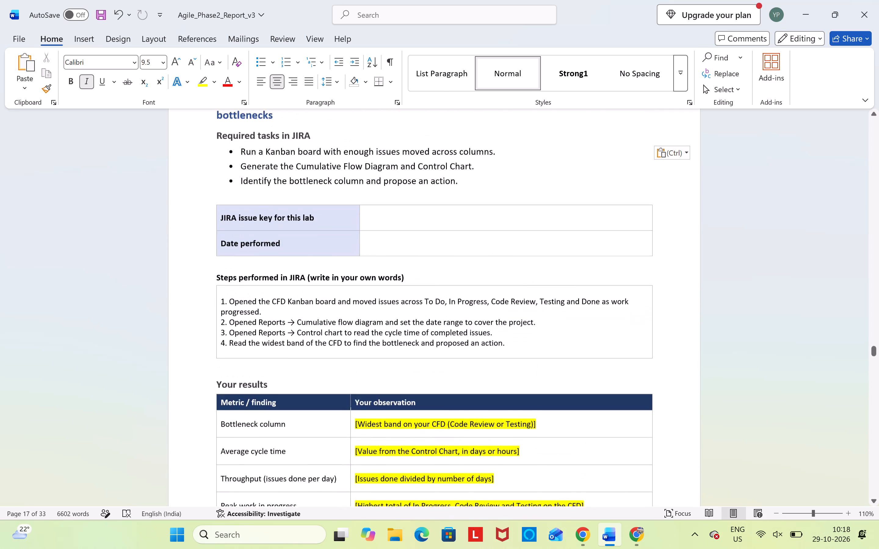
{"action": "scroll", "coordinate": [532, 300], "scroll_direction": "right", "scroll_amount": 1}
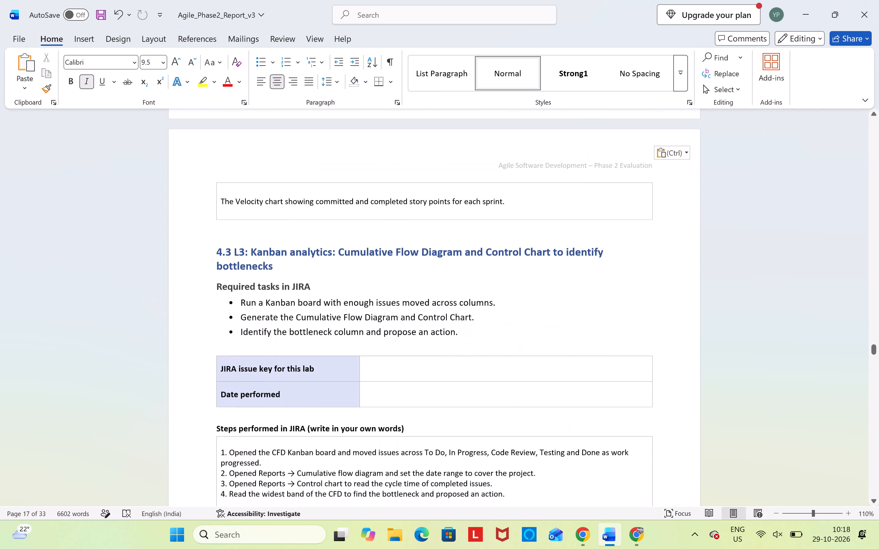
{"action": "scroll", "coordinate": [532, 300], "scroll_direction": "right", "scroll_amount": 1}
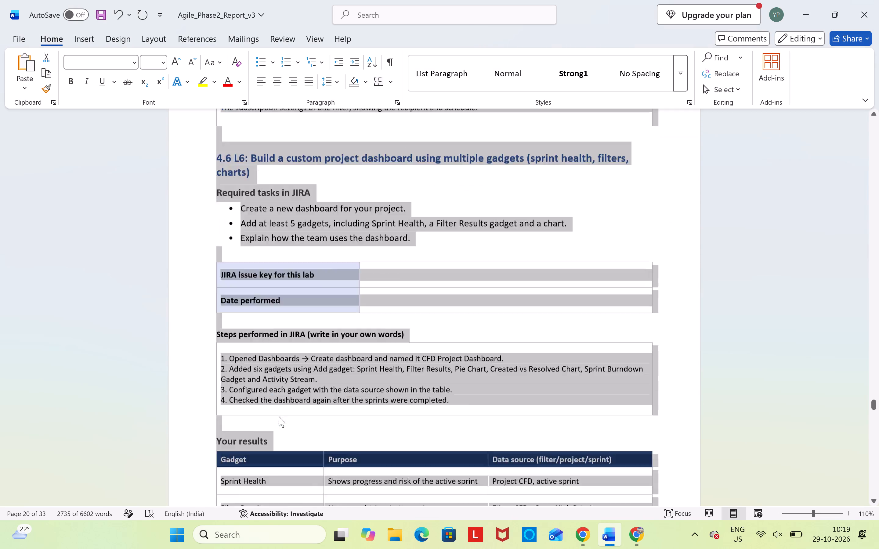
{"action": "scroll", "coordinate": [279, 416], "scroll_direction": "up", "scroll_amount": 10}
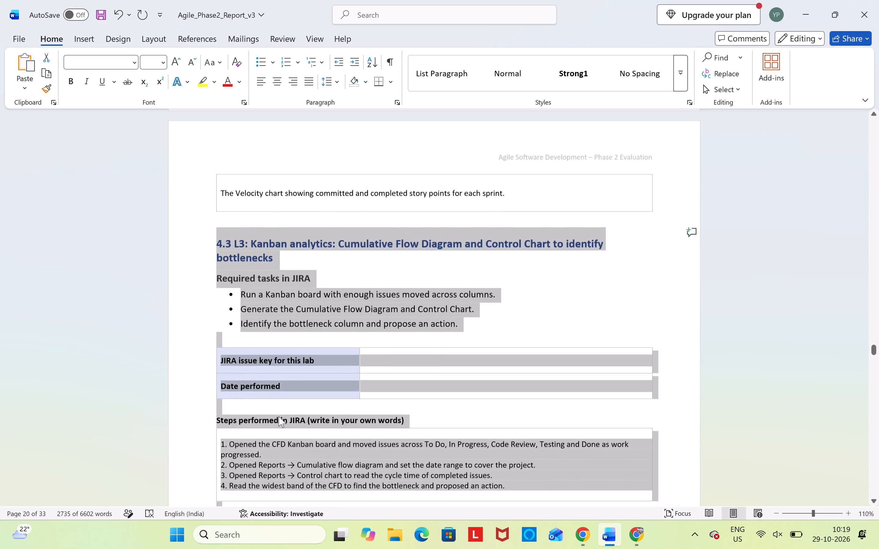
{"action": "scroll", "coordinate": [279, 416], "scroll_direction": "up", "scroll_amount": 9}
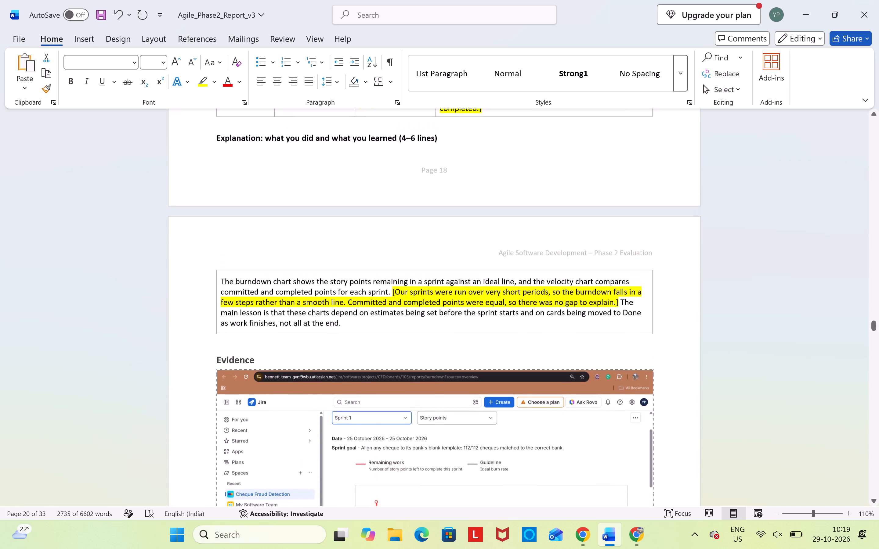
{"action": "scroll", "coordinate": [279, 416], "scroll_direction": "up", "scroll_amount": 7}
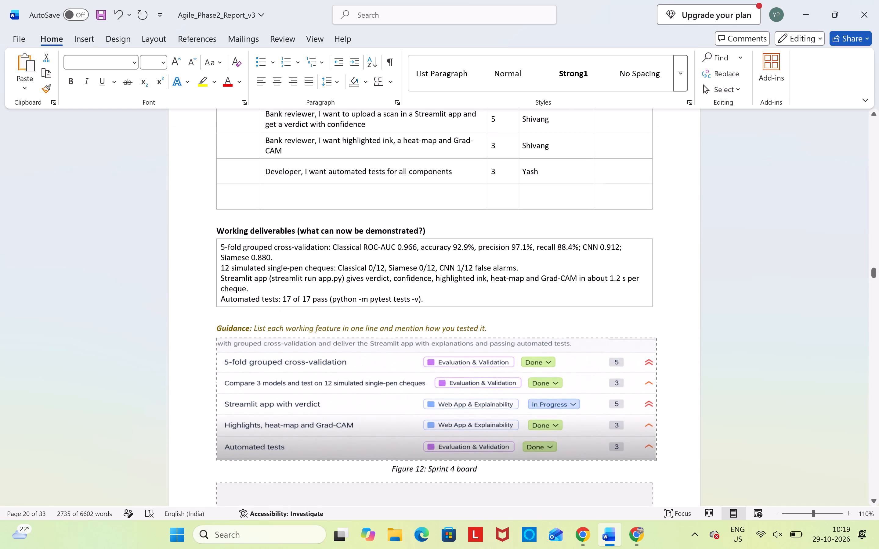
{"action": "scroll", "coordinate": [279, 416], "scroll_direction": "up", "scroll_amount": 5}
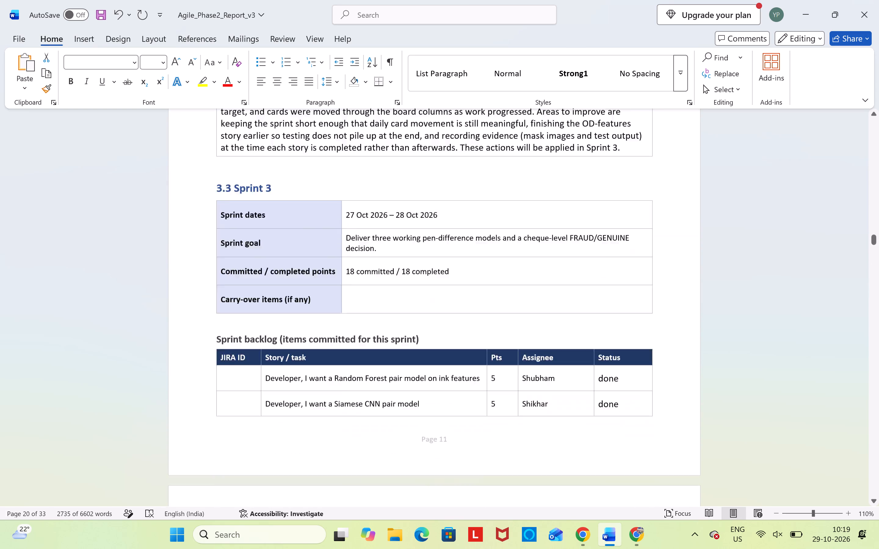
{"action": "scroll", "coordinate": [279, 416], "scroll_direction": "up", "scroll_amount": 7}
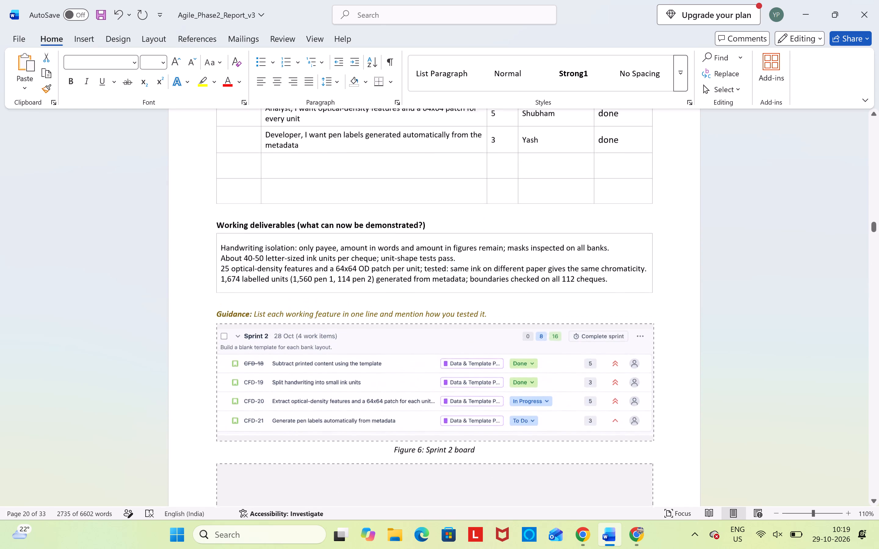
{"action": "scroll", "coordinate": [279, 416], "scroll_direction": "up", "scroll_amount": 1}
{"action": "scroll", "coordinate": [279, 416], "scroll_direction": "right", "scroll_amount": 1}
Review the report forward from the Sprint 2 deliverables through section 4's lab overview table and the L1 and L2 lab content.
{"action": "scroll", "coordinate": [279, 416], "scroll_direction": "down", "scroll_amount": 6}
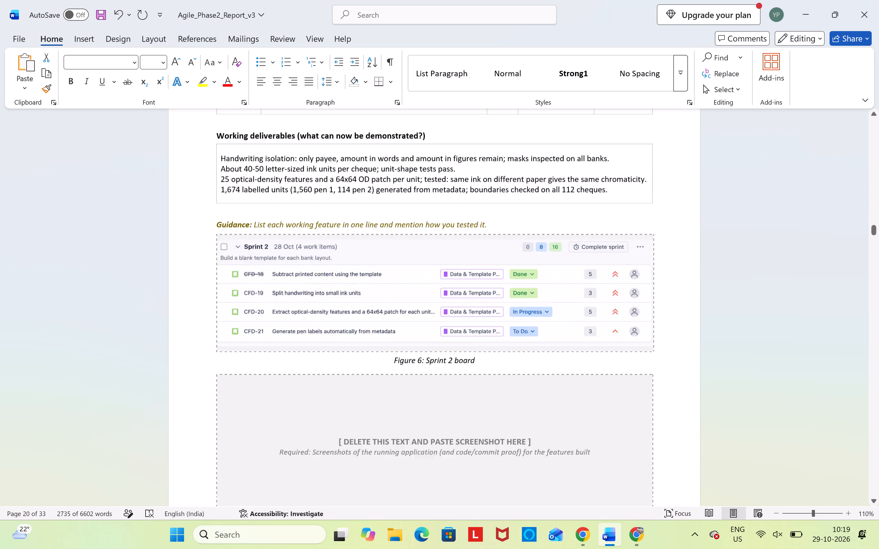
{"action": "scroll", "coordinate": [279, 416], "scroll_direction": "down", "scroll_amount": 9}
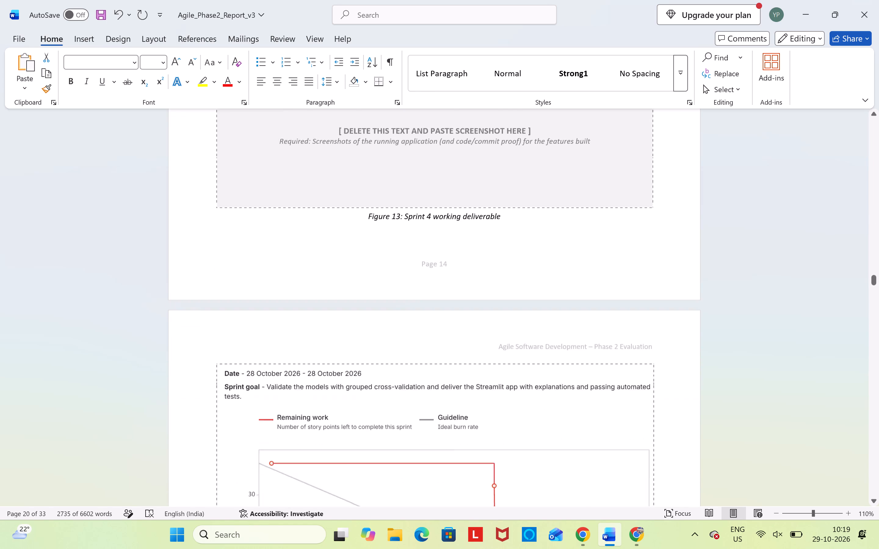
{"action": "scroll", "coordinate": [279, 416], "scroll_direction": "down", "scroll_amount": 3}
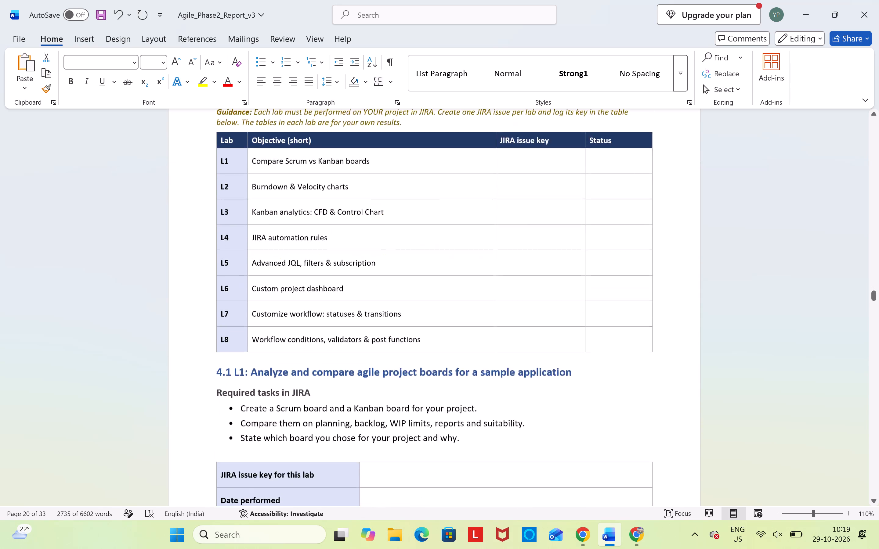
{"action": "scroll", "coordinate": [279, 416], "scroll_direction": "down", "scroll_amount": 2}
{"action": "scroll", "coordinate": [279, 416], "scroll_direction": "up", "scroll_amount": 2}
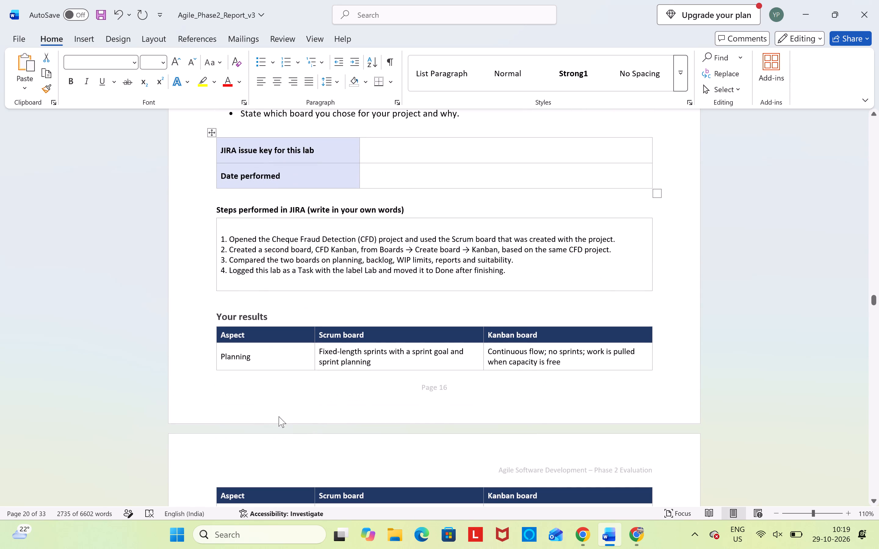
{"action": "scroll", "coordinate": [279, 416], "scroll_direction": "up", "scroll_amount": 2}
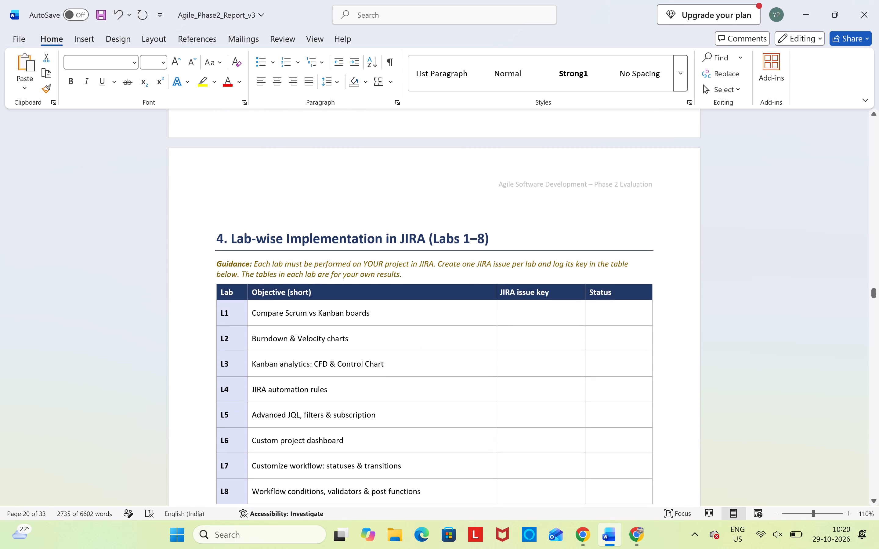
{"action": "scroll", "coordinate": [279, 416], "scroll_direction": "down", "scroll_amount": 3, "text": "ctrl"}
{"action": "scroll", "coordinate": [279, 416], "scroll_direction": "down", "scroll_amount": 2}
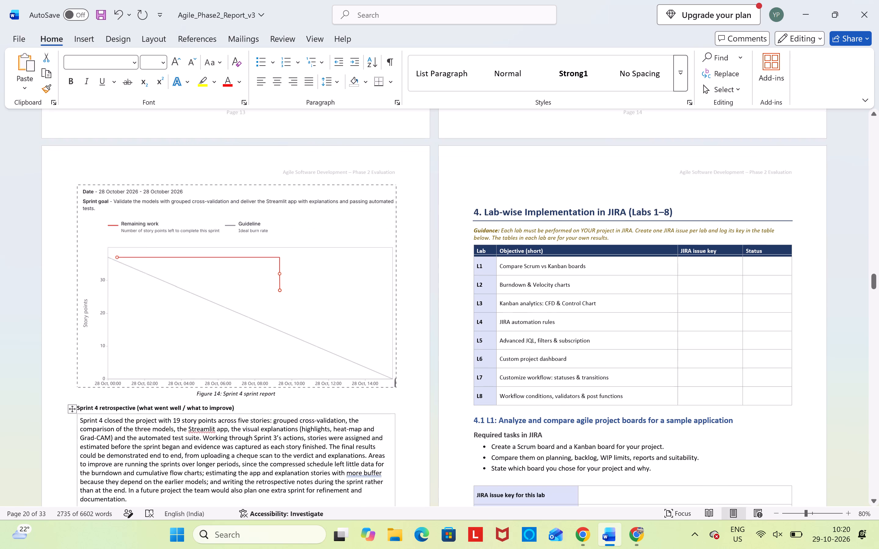
{"action": "scroll", "coordinate": [279, 416], "scroll_direction": "down", "scroll_amount": 6}
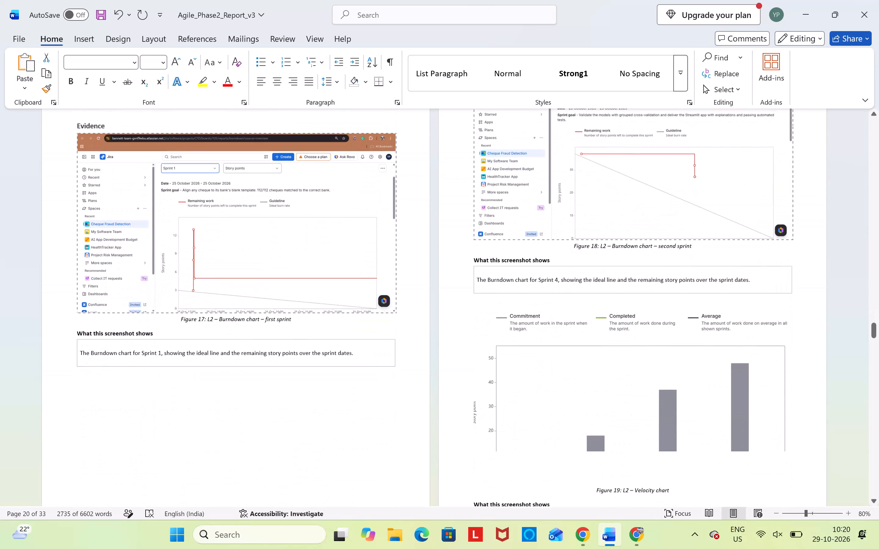
{"action": "scroll", "coordinate": [279, 416], "scroll_direction": "down", "scroll_amount": 4}
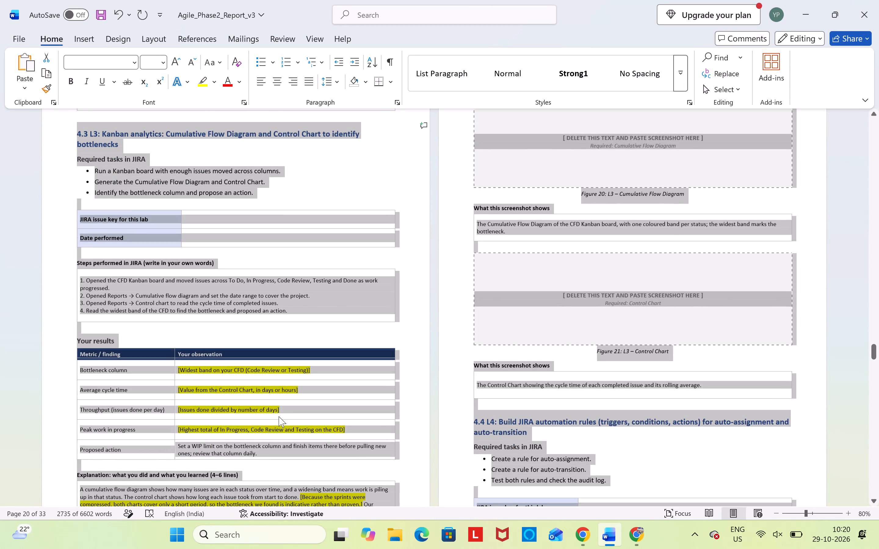
Examine section 4.3 L3 Kanban analytics, including its required tasks, highlighted observations, explanation, and Cumulative Flow Diagram and Control Chart placeholders.
{"action": "scroll", "coordinate": [279, 416], "scroll_direction": "down", "scroll_amount": 2}
{"action": "scroll", "coordinate": [279, 416], "scroll_direction": "up", "scroll_amount": 4, "text": "ctrl"}
{"action": "scroll", "coordinate": [279, 416], "scroll_direction": "down", "scroll_amount": 1}
{"action": "scroll", "coordinate": [279, 416], "scroll_direction": "up", "scroll_amount": 1}
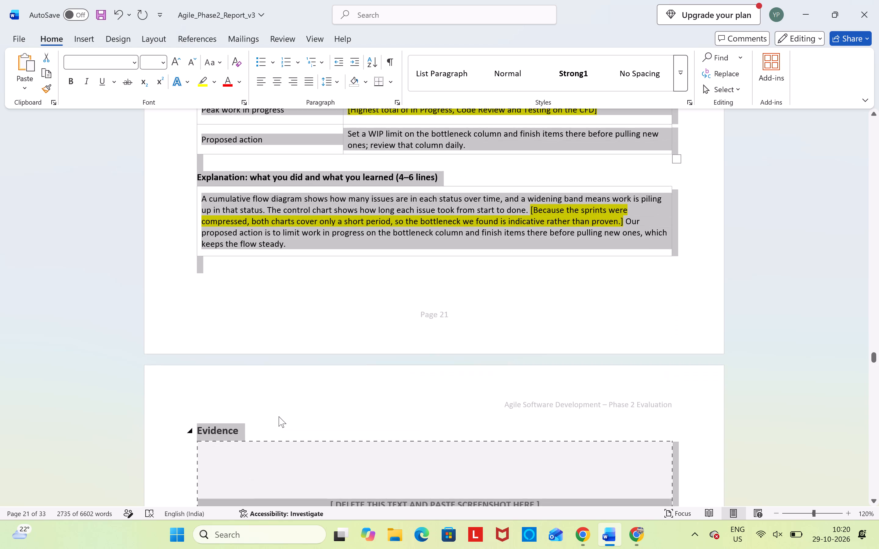
{"action": "scroll", "coordinate": [279, 416], "scroll_direction": "up", "scroll_amount": 2}
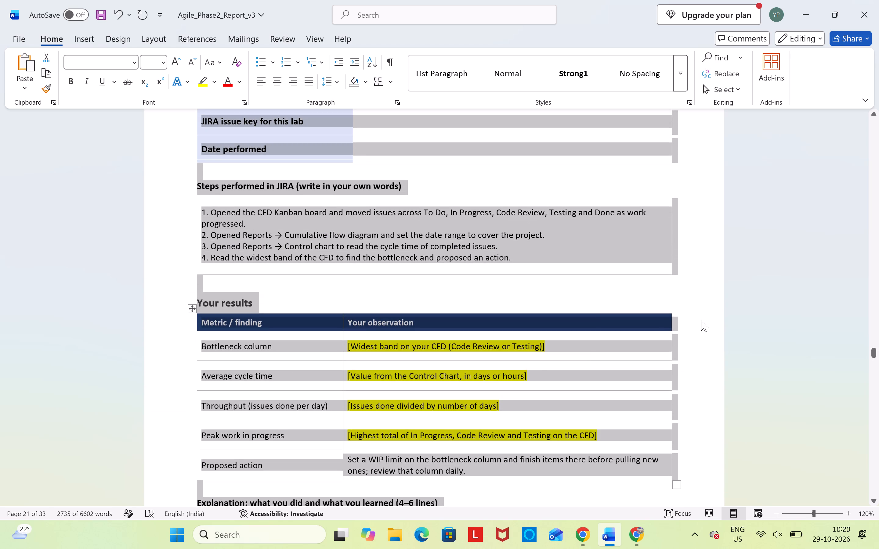
{"action": "left_click", "coordinate": [701, 321]}
{"action": "scroll", "coordinate": [701, 321], "scroll_direction": "up", "scroll_amount": 1}
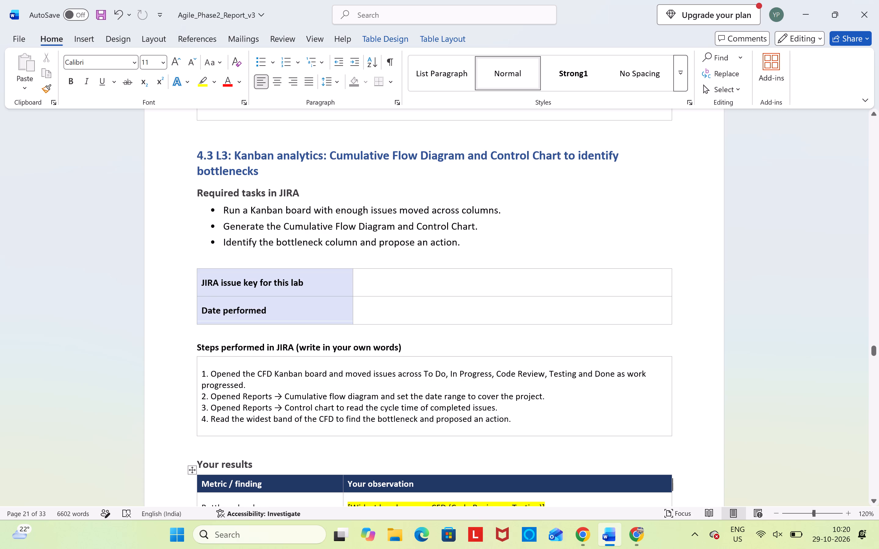
{"action": "scroll", "coordinate": [701, 321], "scroll_direction": "down", "scroll_amount": 2}
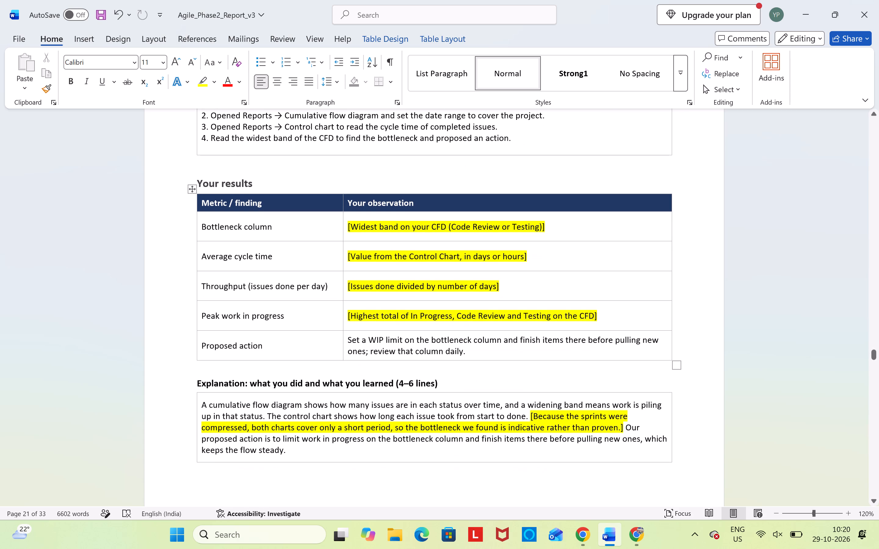
{"action": "scroll", "coordinate": [701, 321], "scroll_direction": "down", "scroll_amount": 2}
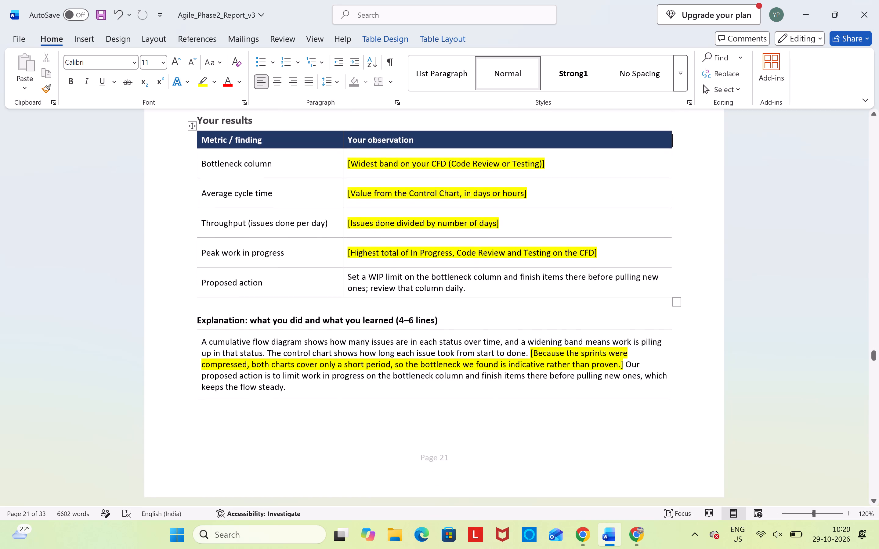
{"action": "scroll", "coordinate": [701, 321], "scroll_direction": "down", "scroll_amount": 2}
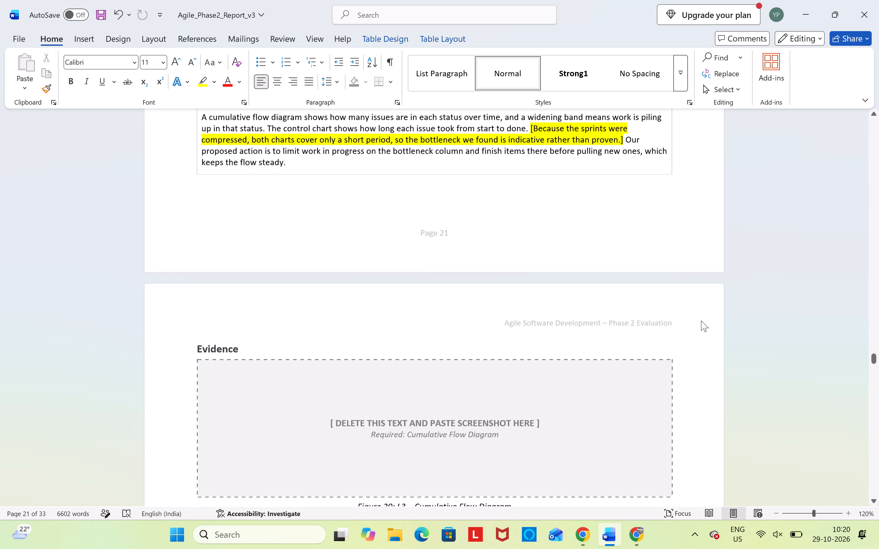
{"action": "scroll", "coordinate": [701, 321], "scroll_direction": "down", "scroll_amount": 2}
{"action": "scroll", "coordinate": [701, 321], "scroll_direction": "up", "scroll_amount": 1}
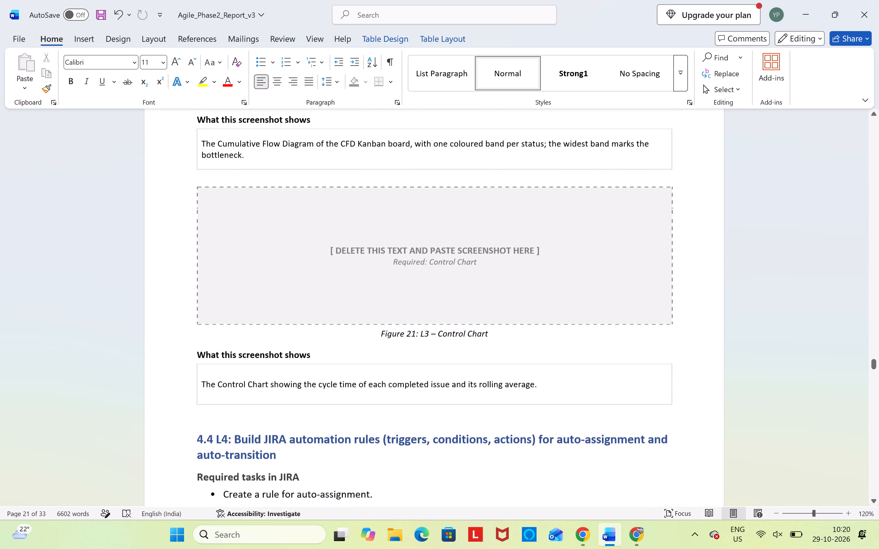
{"action": "scroll", "coordinate": [701, 321], "scroll_direction": "up", "scroll_amount": 6}
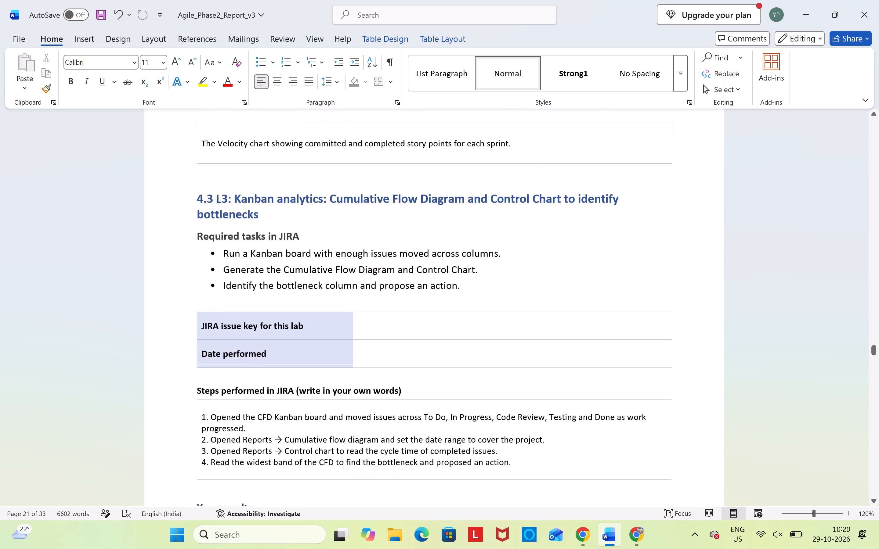
{"action": "scroll", "coordinate": [701, 321], "scroll_direction": "up", "scroll_amount": 1}
{"action": "scroll", "coordinate": [701, 321], "scroll_direction": "down", "scroll_amount": 1}
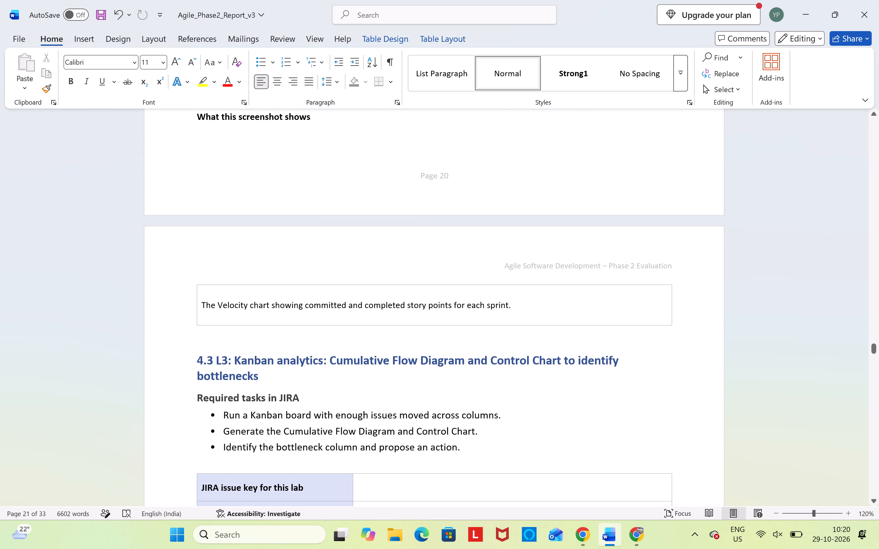
{"action": "scroll", "coordinate": [701, 321], "scroll_direction": "down", "scroll_amount": 1}
{"action": "scroll", "coordinate": [336, 301], "scroll_direction": "down", "scroll_amount": 2}
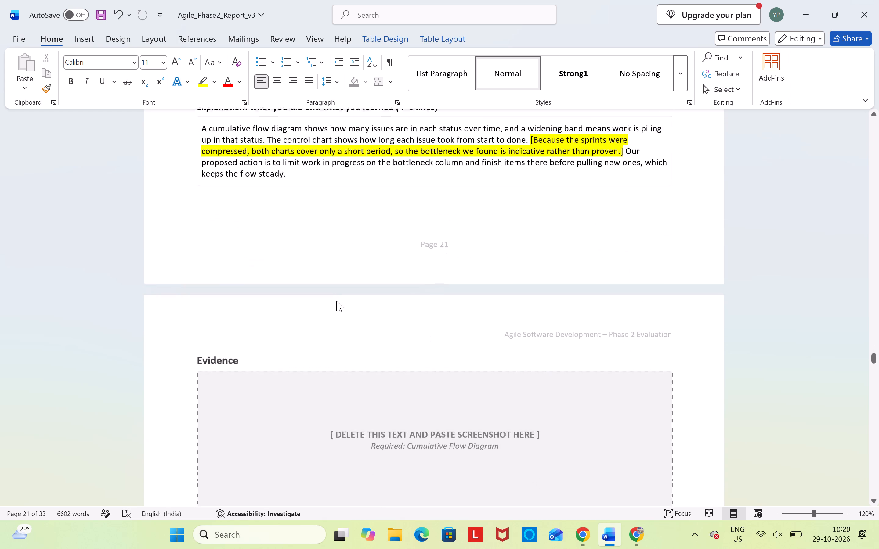
Examine the L4 automation lab: required tasks, steps performed, rule table, highlighted explanation, and the rule configuration and audit log evidence placeholders.
{"action": "scroll", "coordinate": [336, 301], "scroll_direction": "down", "scroll_amount": 4}
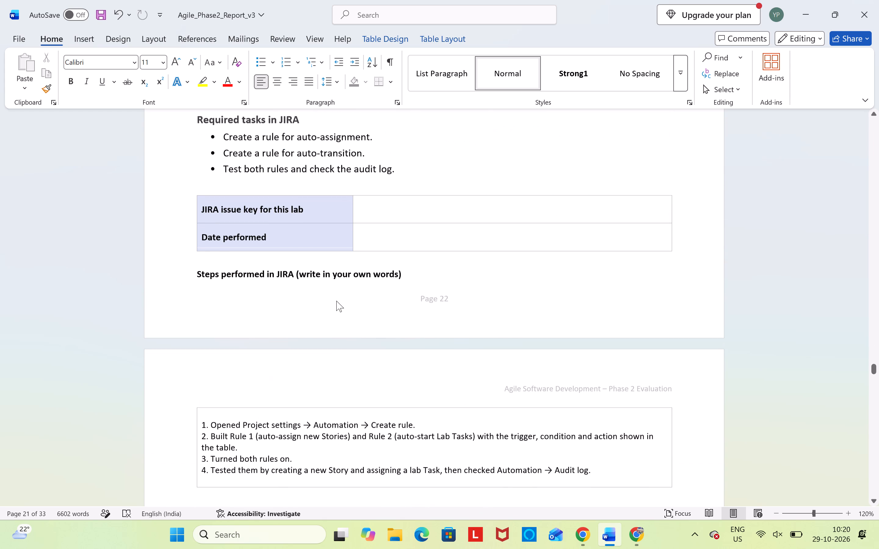
{"action": "scroll", "coordinate": [336, 301], "scroll_direction": "down", "scroll_amount": 1}
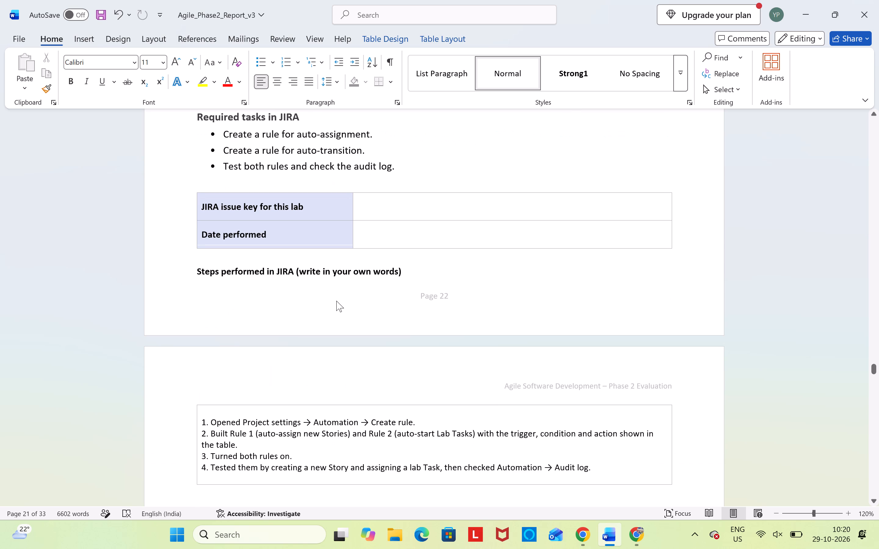
{"action": "scroll", "coordinate": [336, 301], "scroll_direction": "down", "scroll_amount": 1}
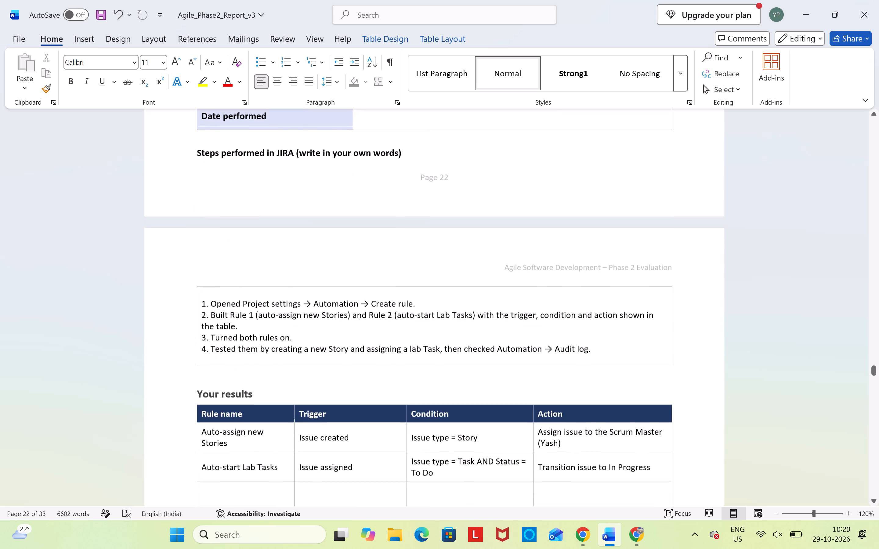
{"action": "scroll", "coordinate": [336, 301], "scroll_direction": "down", "scroll_amount": 4}
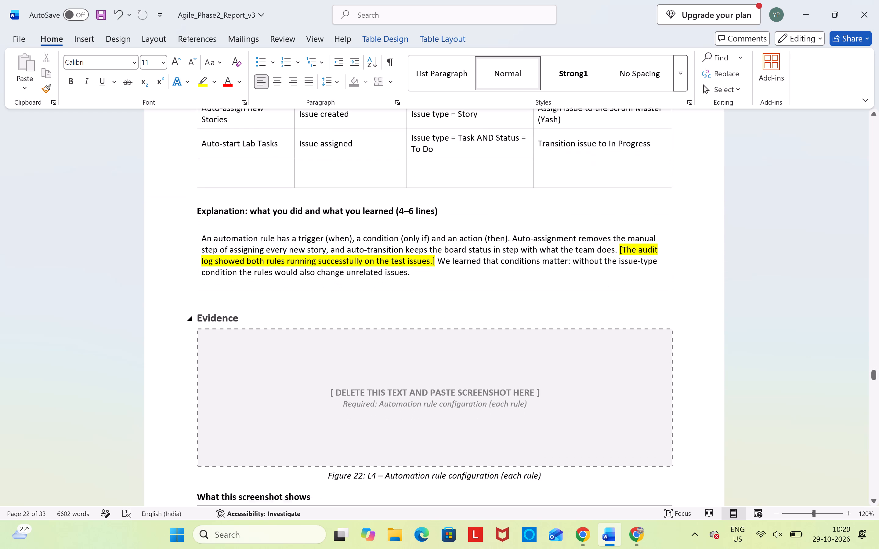
{"action": "scroll", "coordinate": [336, 301], "scroll_direction": "down", "scroll_amount": 1}
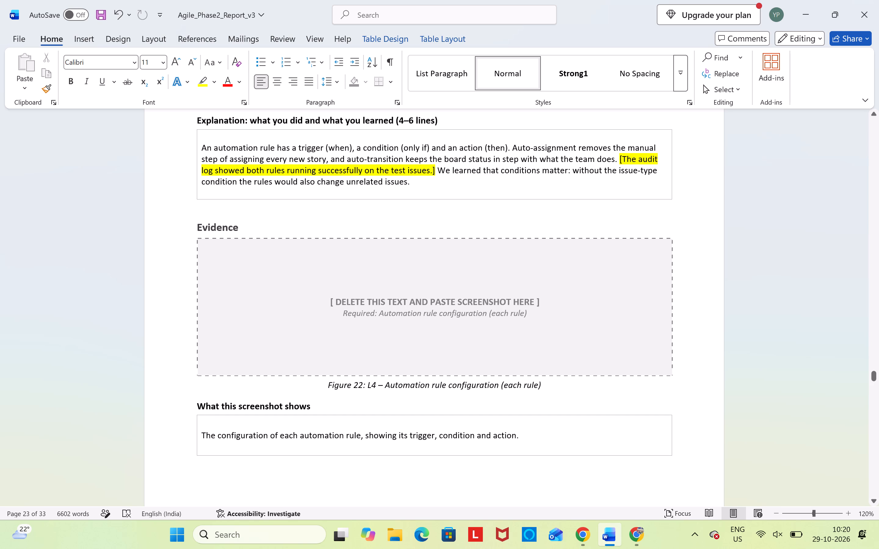
{"action": "scroll", "coordinate": [336, 301], "scroll_direction": "down", "scroll_amount": 2}
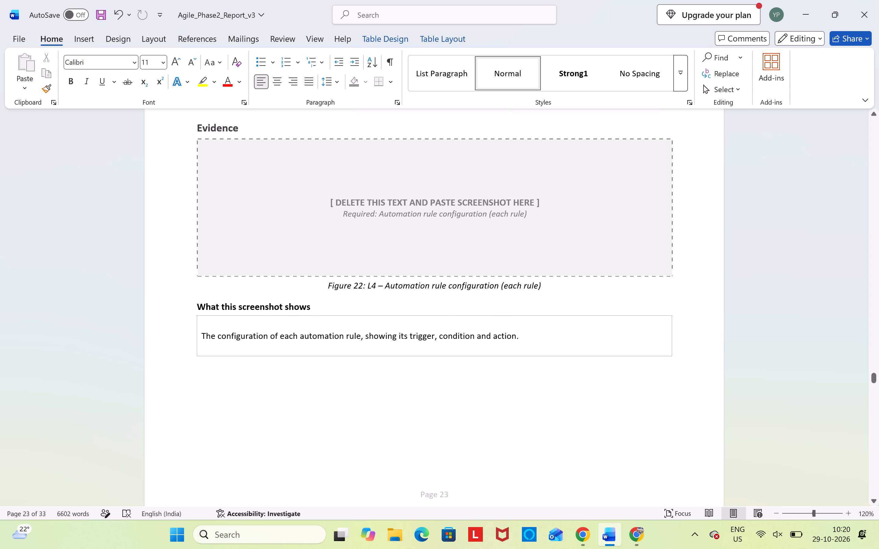
{"action": "scroll", "coordinate": [336, 301], "scroll_direction": "down", "scroll_amount": 2}
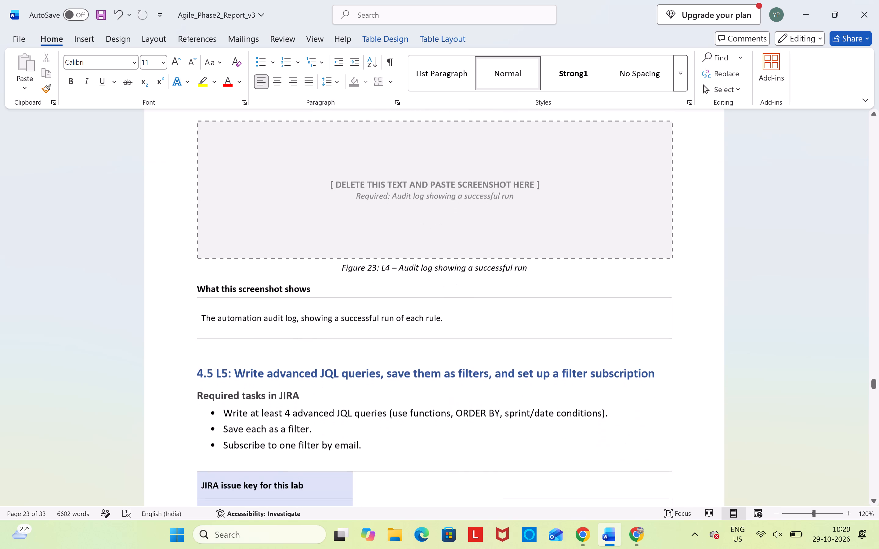
Review sections 4.5 L5 and 4.6 L6, covering the JQL filter table, filter evidence placeholders, dashboard gadget table and explanation.
{"action": "scroll", "coordinate": [336, 301], "scroll_direction": "down", "scroll_amount": 4}
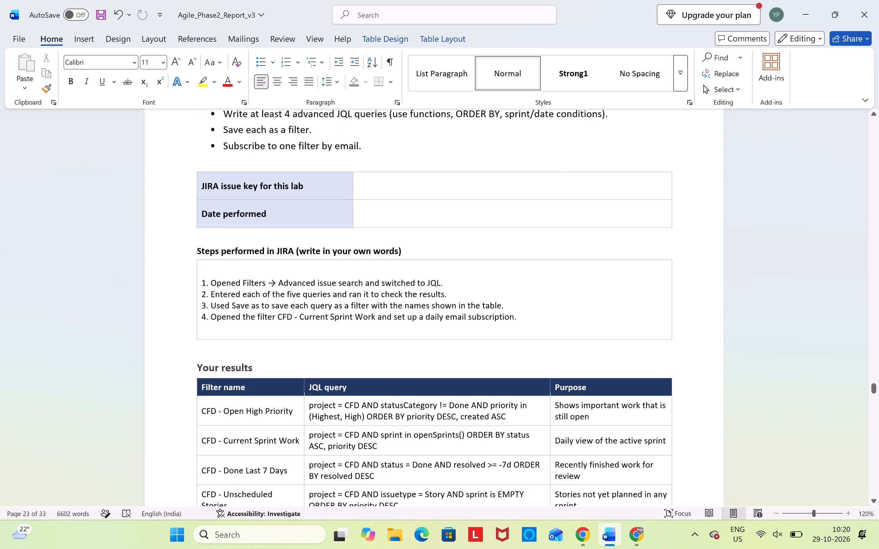
{"action": "scroll", "coordinate": [336, 301], "scroll_direction": "down", "scroll_amount": 4}
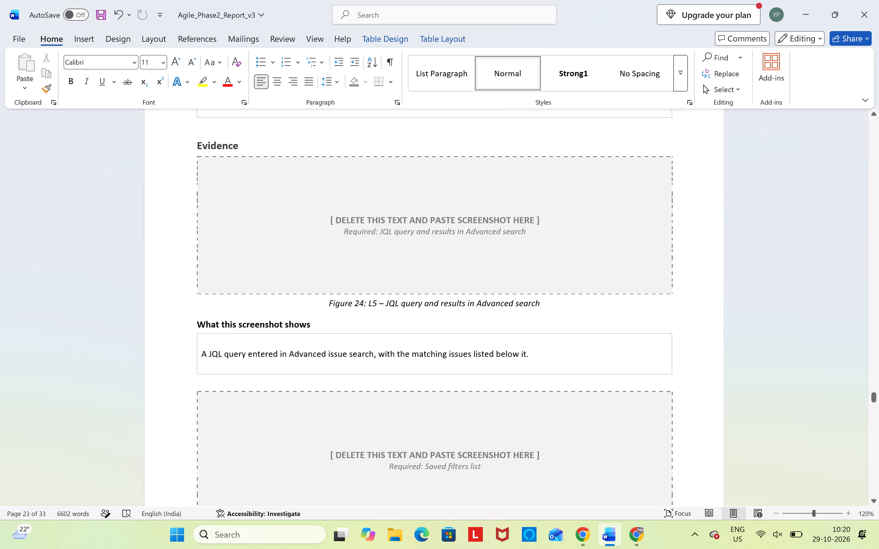
{"action": "scroll", "coordinate": [336, 301], "scroll_direction": "down", "scroll_amount": 2}
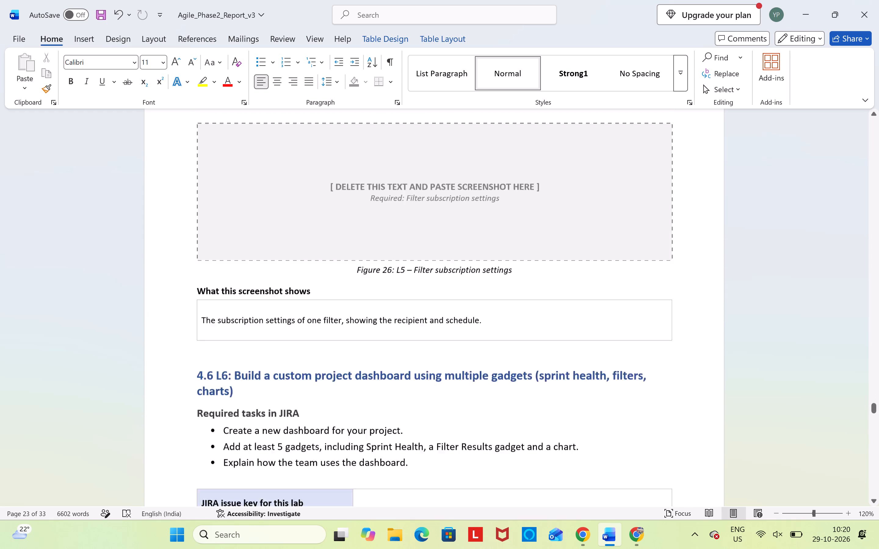
{"action": "scroll", "coordinate": [336, 301], "scroll_direction": "down", "scroll_amount": 3}
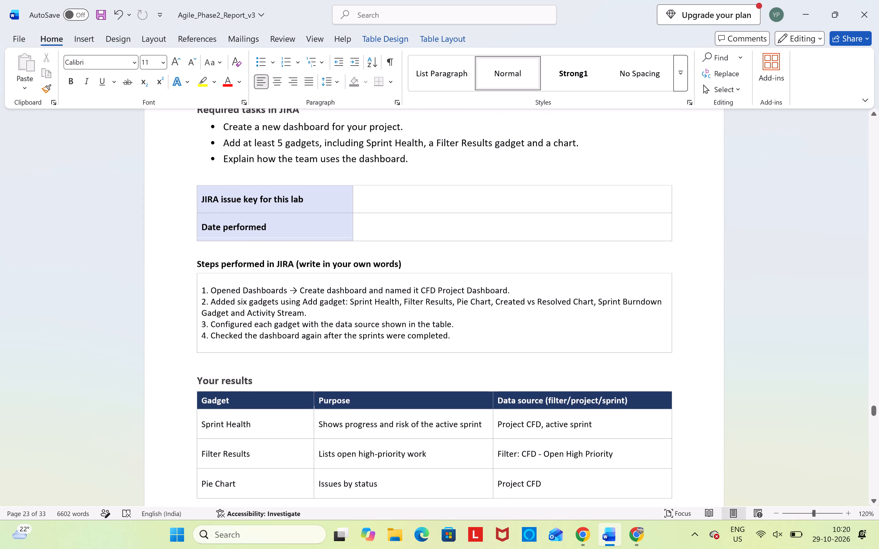
{"action": "scroll", "coordinate": [336, 301], "scroll_direction": "down", "scroll_amount": 2}
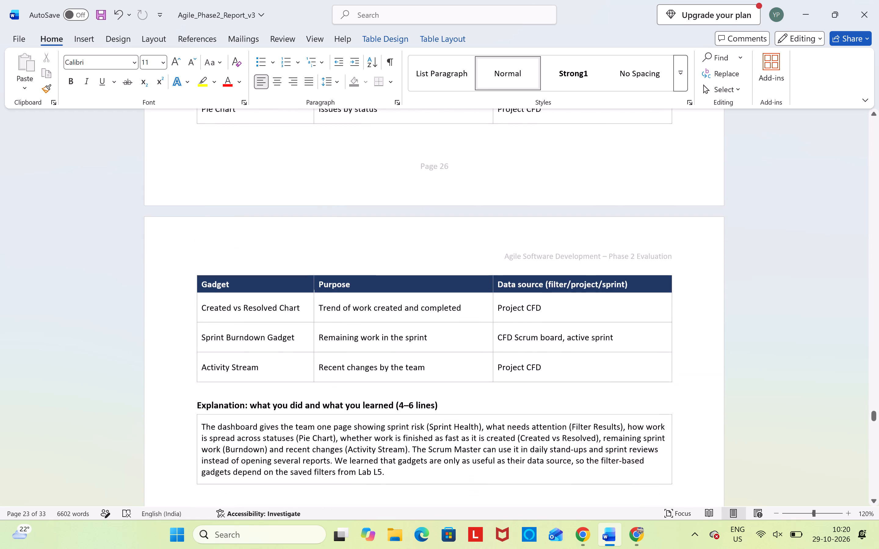
{"action": "scroll", "coordinate": [336, 301], "scroll_direction": "down", "scroll_amount": 3}
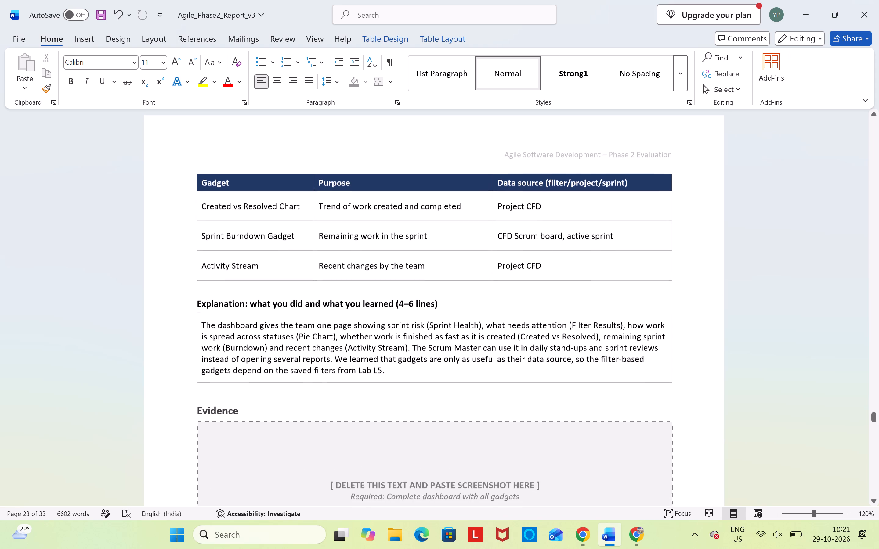
Review the L7 and L8 workflow labs, the dashboard chart placeholders and interpretation, and section 6's conclusion.
{"action": "scroll", "coordinate": [336, 301], "scroll_direction": "down", "scroll_amount": 4}
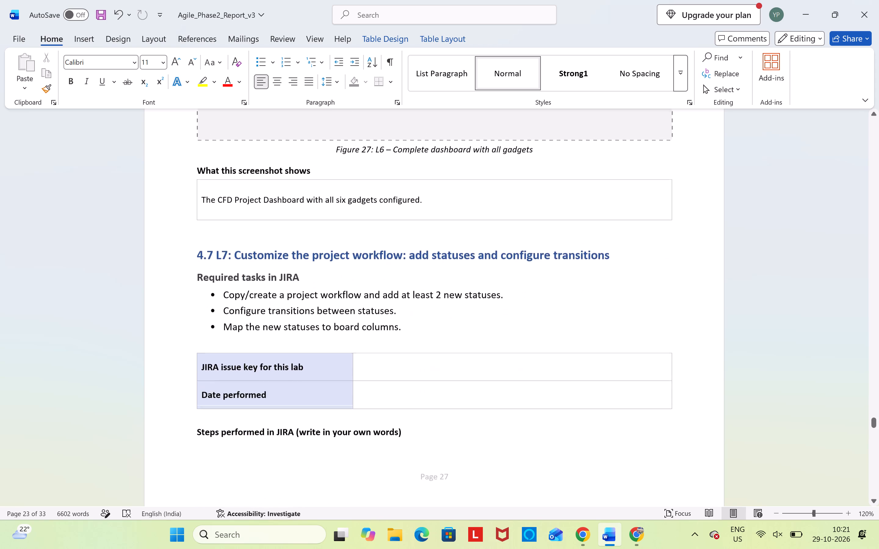
{"action": "scroll", "coordinate": [336, 301], "scroll_direction": "down", "scroll_amount": 3}
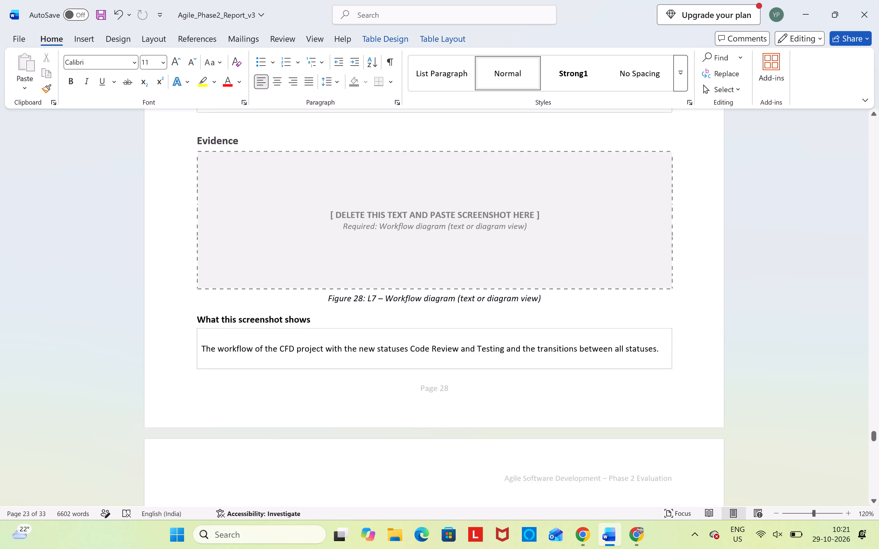
{"action": "scroll", "coordinate": [336, 301], "scroll_direction": "down", "scroll_amount": 4}
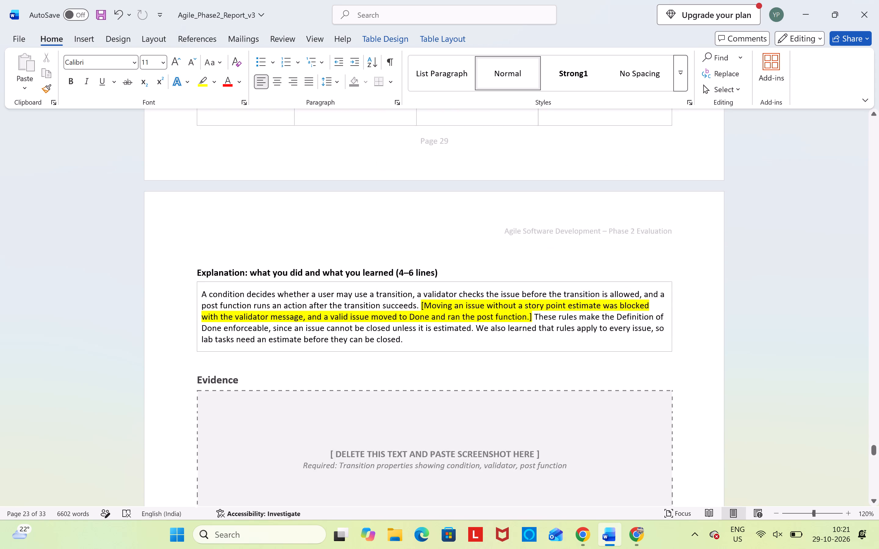
{"action": "scroll", "coordinate": [336, 301], "scroll_direction": "down", "scroll_amount": 2}
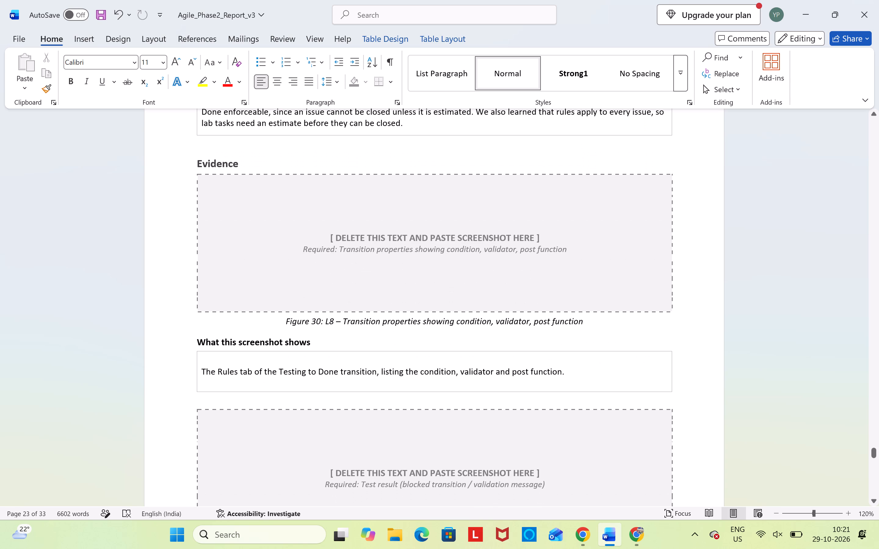
{"action": "scroll", "coordinate": [336, 301], "scroll_direction": "down", "scroll_amount": 5}
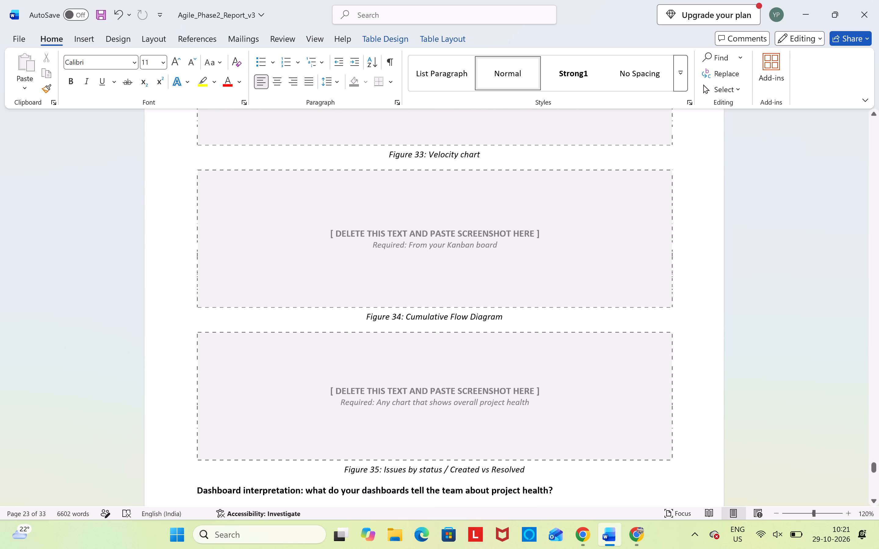
{"action": "scroll", "coordinate": [336, 301], "scroll_direction": "down", "scroll_amount": 2}
{"action": "scroll", "coordinate": [424, 349], "scroll_direction": "down", "scroll_amount": 1}
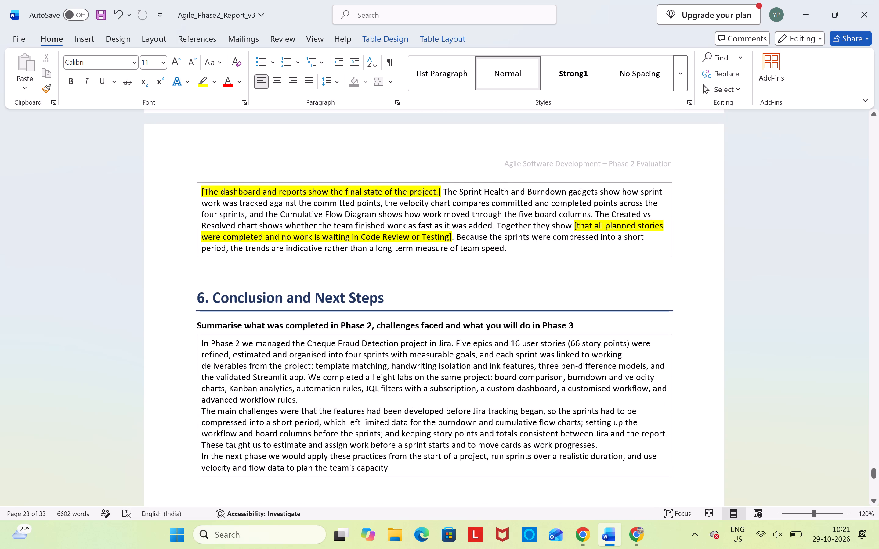
Review the report backwards from the conclusion through the labs to section 4's lab overview table, checking highlighted text and evidence figures.
{"action": "scroll", "coordinate": [447, 487], "scroll_direction": "right", "scroll_amount": 1}
{"action": "scroll", "coordinate": [447, 487], "scroll_direction": "up", "scroll_amount": 3}
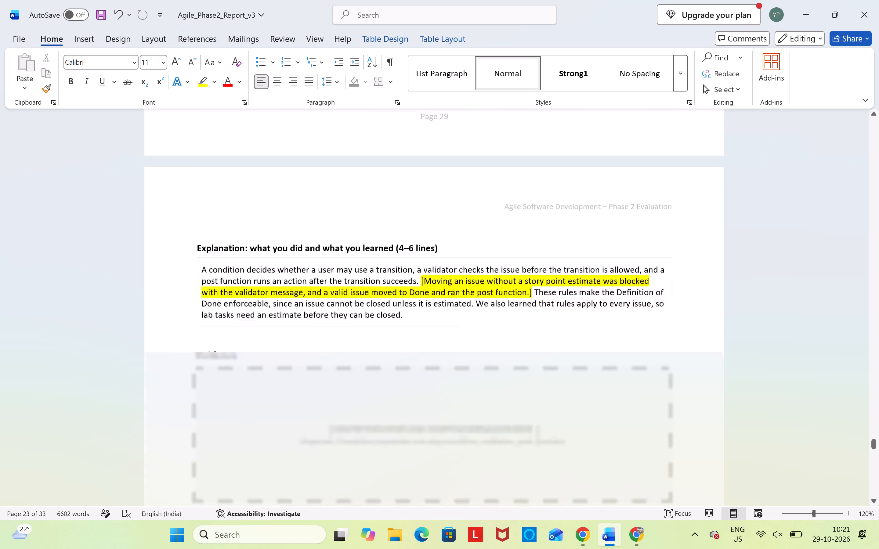
{"action": "scroll", "coordinate": [447, 487], "scroll_direction": "up", "scroll_amount": 7}
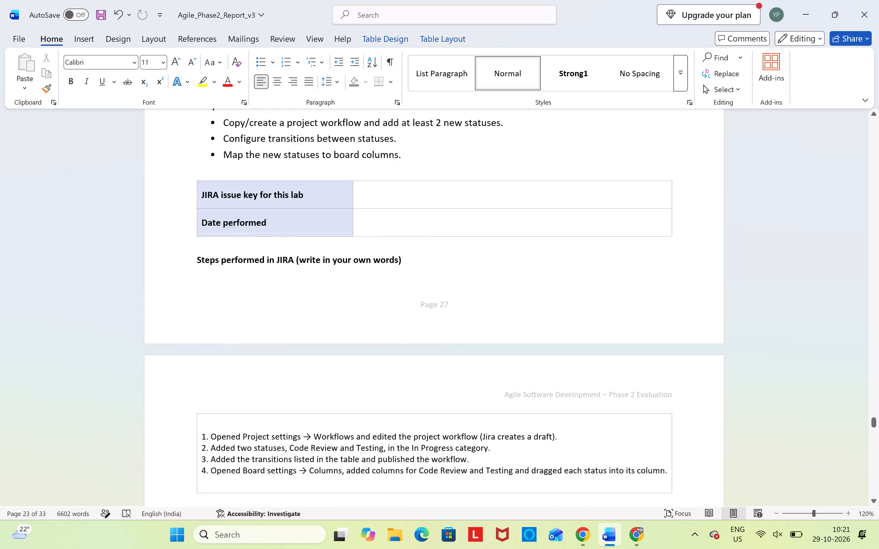
{"action": "scroll", "coordinate": [447, 487], "scroll_direction": "up", "scroll_amount": 6}
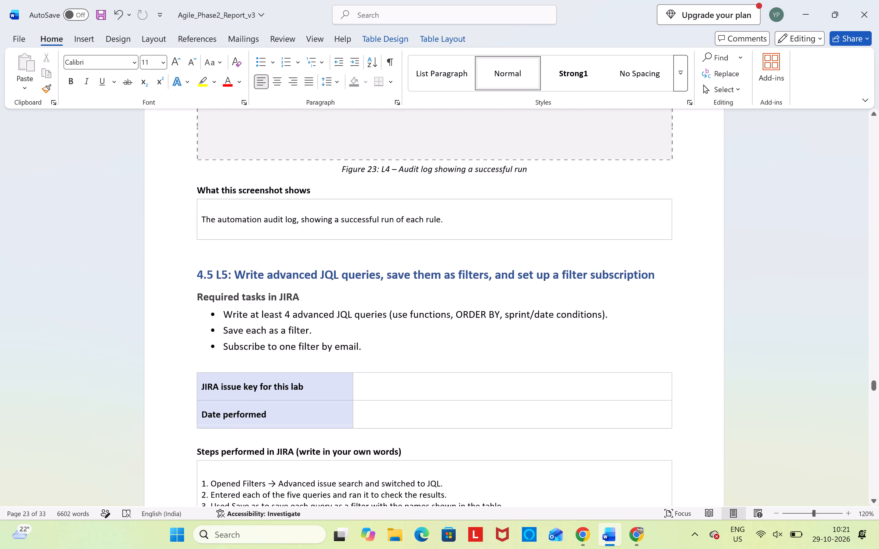
{"action": "scroll", "coordinate": [447, 487], "scroll_direction": "up", "scroll_amount": 11}
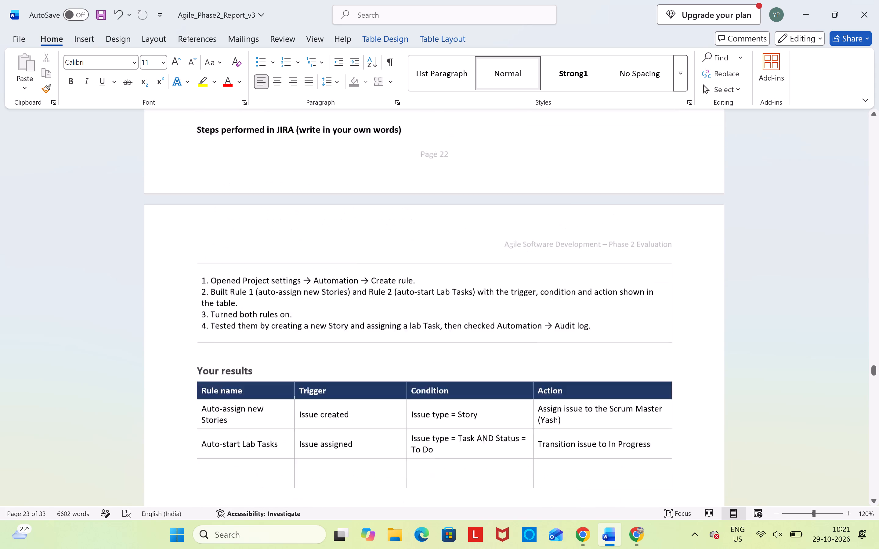
{"action": "scroll", "coordinate": [447, 487], "scroll_direction": "up", "scroll_amount": 8}
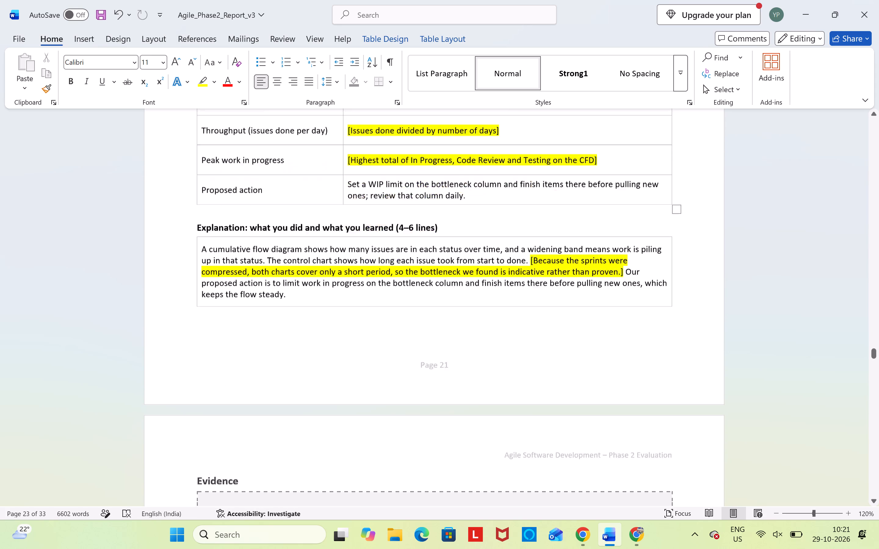
{"action": "scroll", "coordinate": [447, 487], "scroll_direction": "up", "scroll_amount": 6}
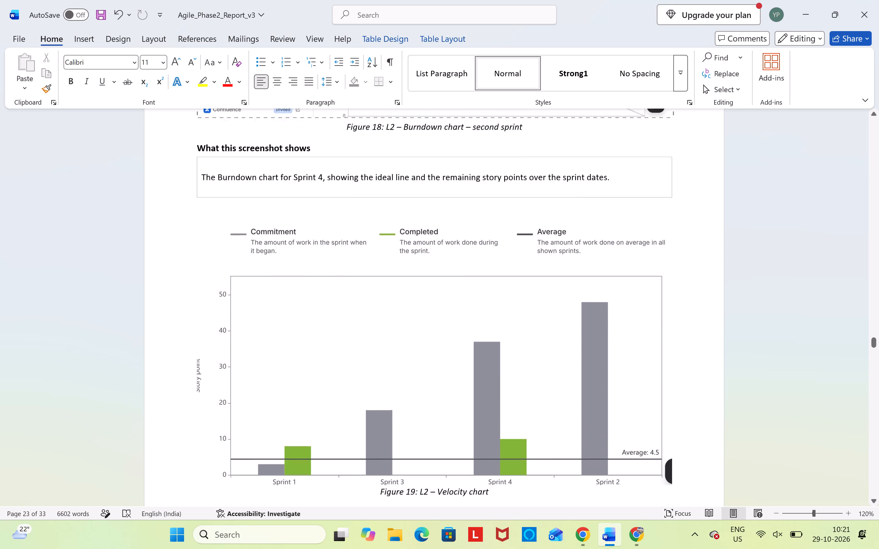
{"action": "scroll", "coordinate": [447, 487], "scroll_direction": "up", "scroll_amount": 13}
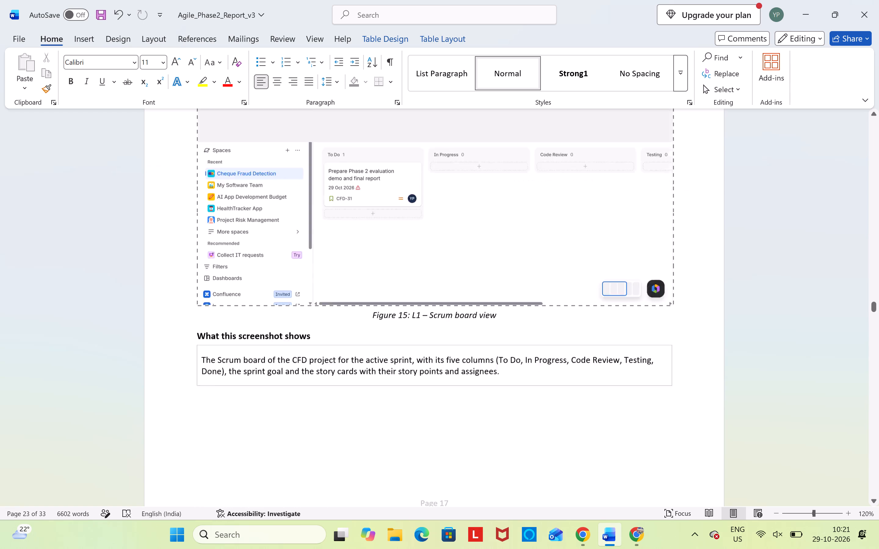
{"action": "scroll", "coordinate": [447, 487], "scroll_direction": "up", "scroll_amount": 9}
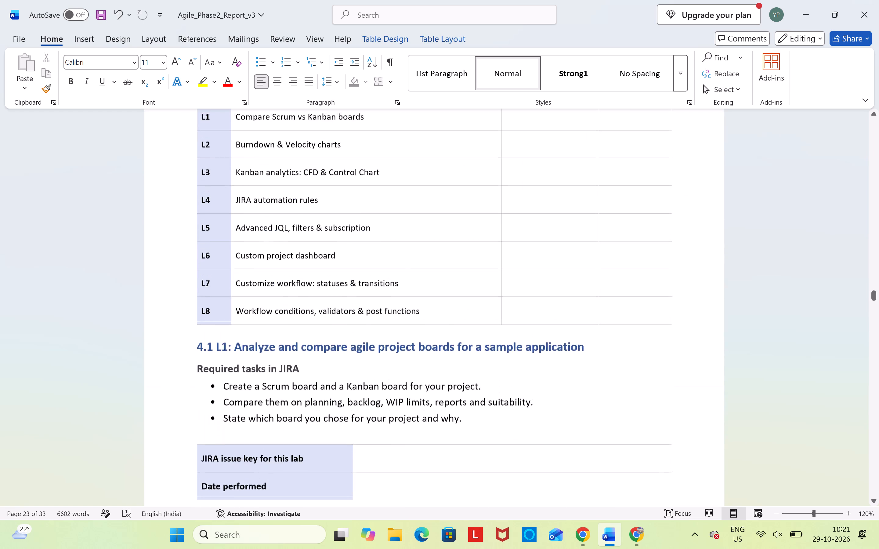
Review the sprint sections backwards from the Sprint 4 report to the Sprint 1 backlog, and return forward to section 3.3 Sprint 3.
{"action": "scroll", "coordinate": [447, 487], "scroll_direction": "up", "scroll_amount": 4}
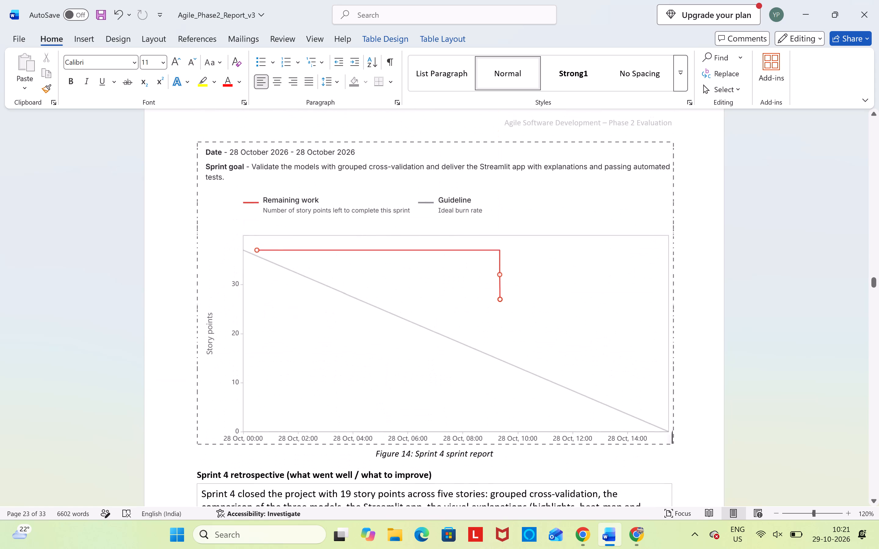
{"action": "scroll", "coordinate": [446, 330], "scroll_direction": "up", "scroll_amount": 8}
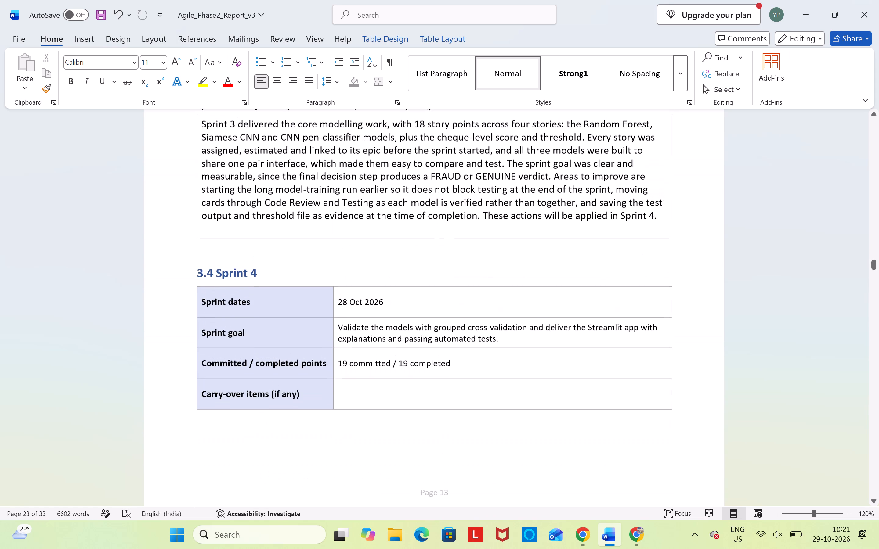
{"action": "scroll", "coordinate": [446, 330], "scroll_direction": "up", "scroll_amount": 8}
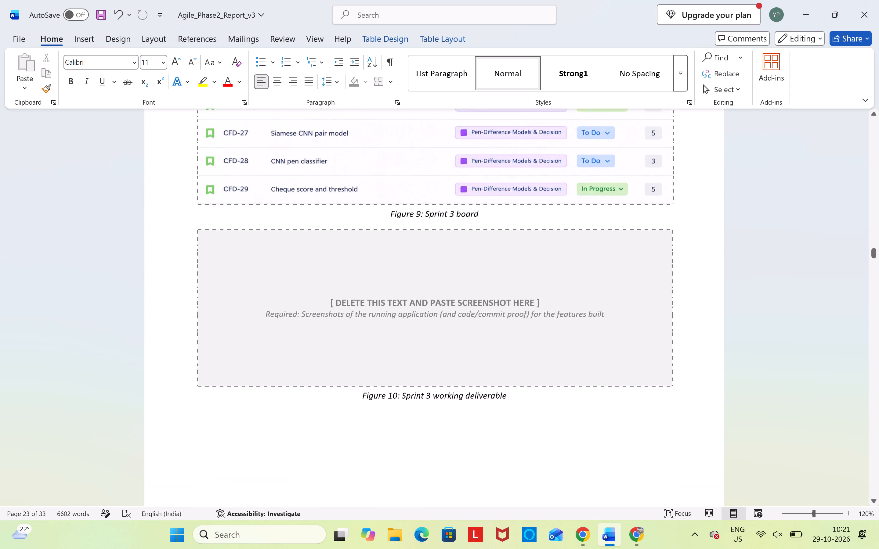
{"action": "scroll", "coordinate": [446, 330], "scroll_direction": "up", "scroll_amount": 8}
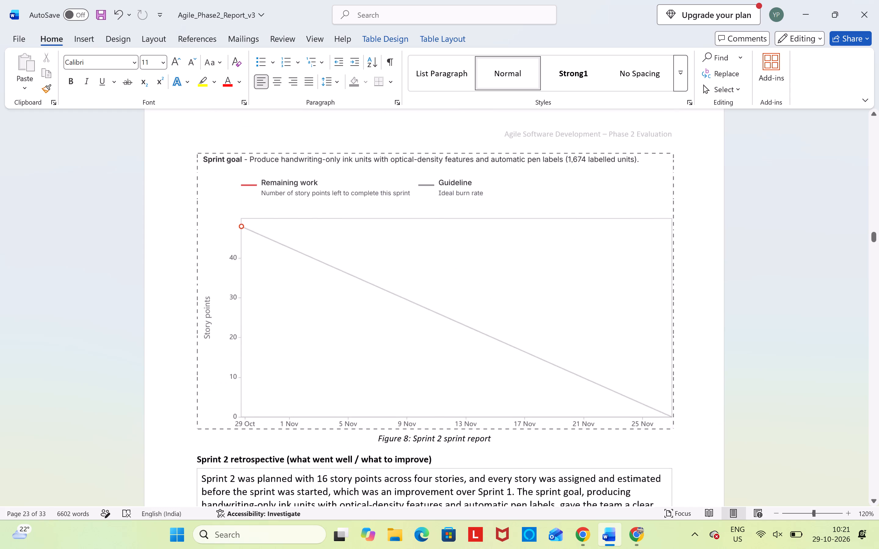
{"action": "scroll", "coordinate": [446, 330], "scroll_direction": "up", "scroll_amount": 9}
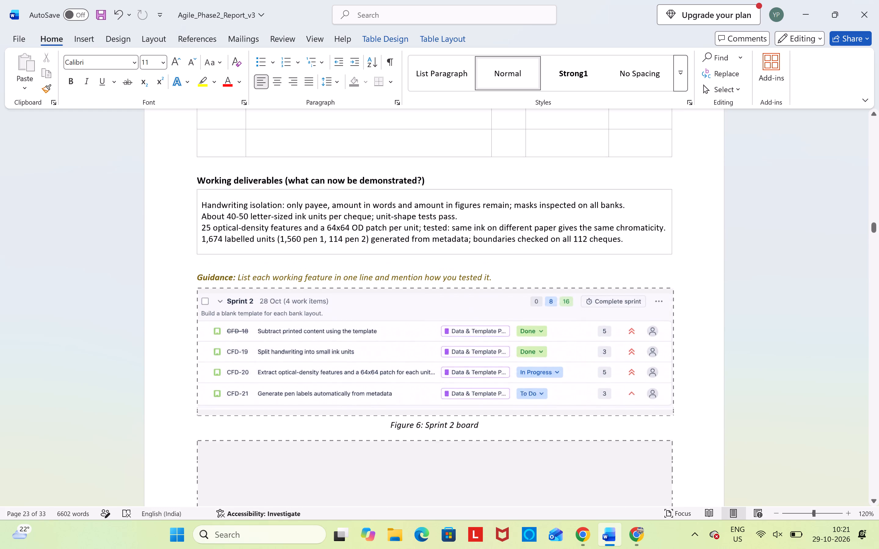
{"action": "scroll", "coordinate": [446, 330], "scroll_direction": "up", "scroll_amount": 4}
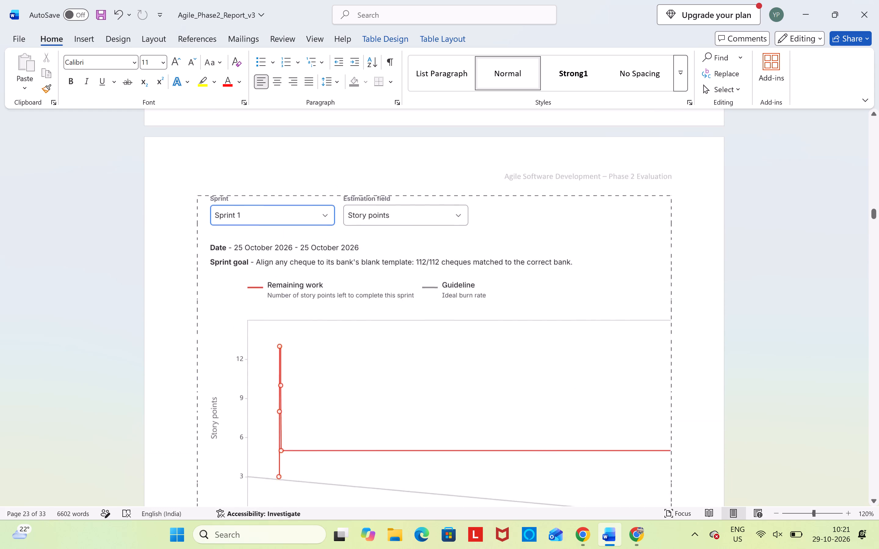
{"action": "scroll", "coordinate": [446, 330], "scroll_direction": "up", "scroll_amount": 7}
{"action": "scroll", "coordinate": [446, 330], "scroll_direction": "down", "scroll_amount": 1}
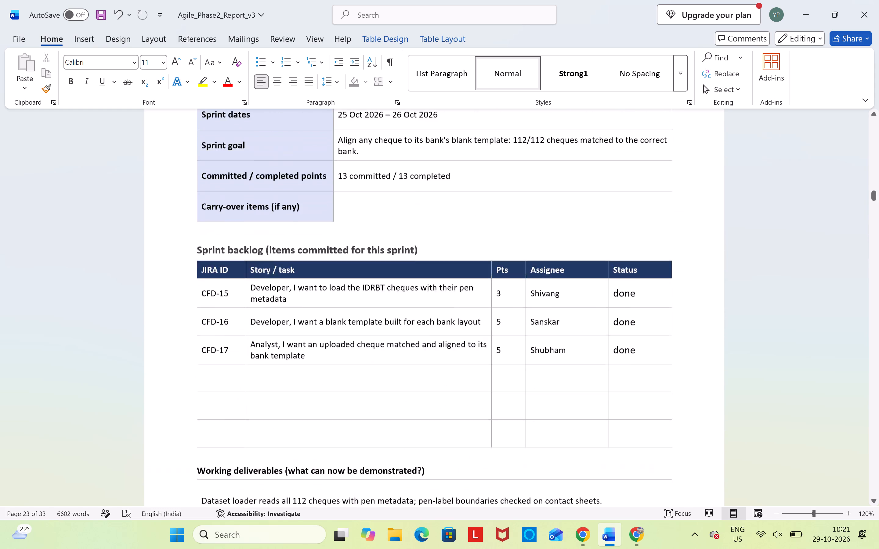
{"action": "scroll", "coordinate": [446, 330], "scroll_direction": "down", "scroll_amount": 6}
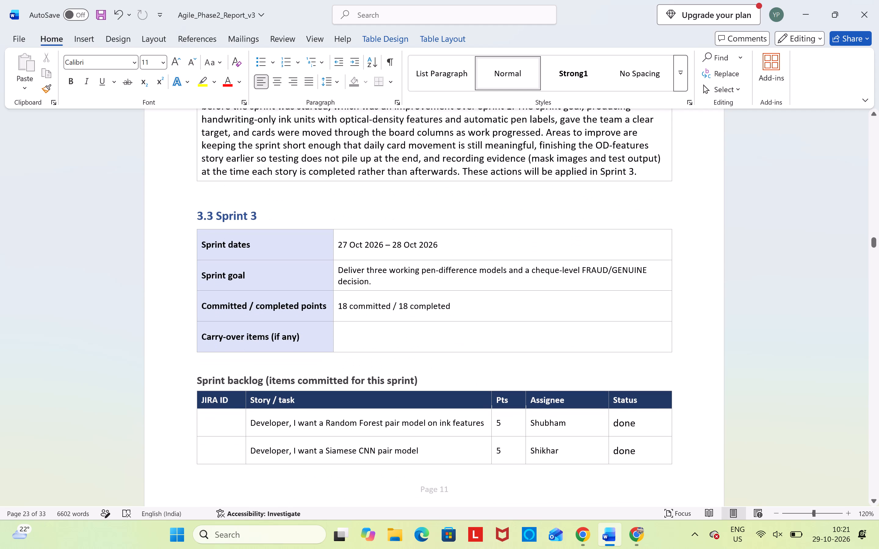
Review the report from Sprint 3's backlog through labs L1 and L2 to L3's required tasks and steps performed.
{"action": "scroll", "coordinate": [446, 330], "scroll_direction": "down", "scroll_amount": 4}
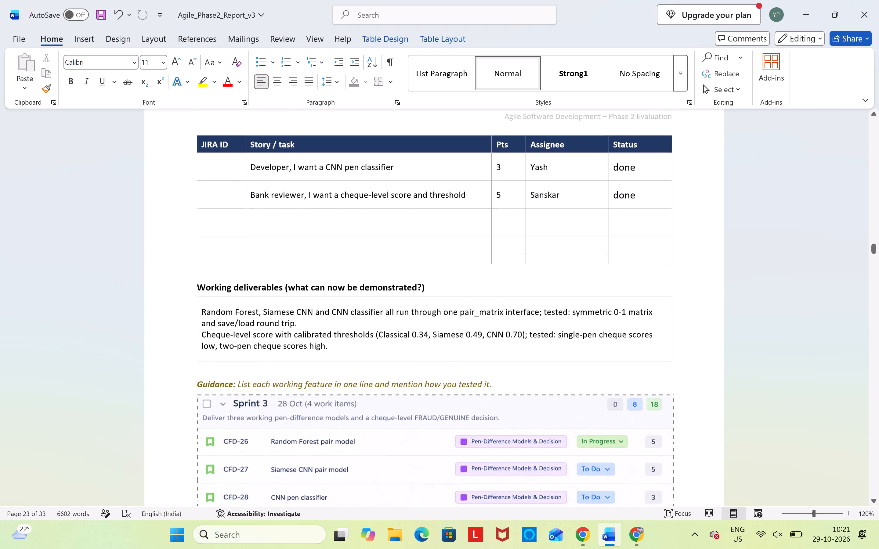
{"action": "scroll", "coordinate": [446, 330], "scroll_direction": "down", "scroll_amount": 9}
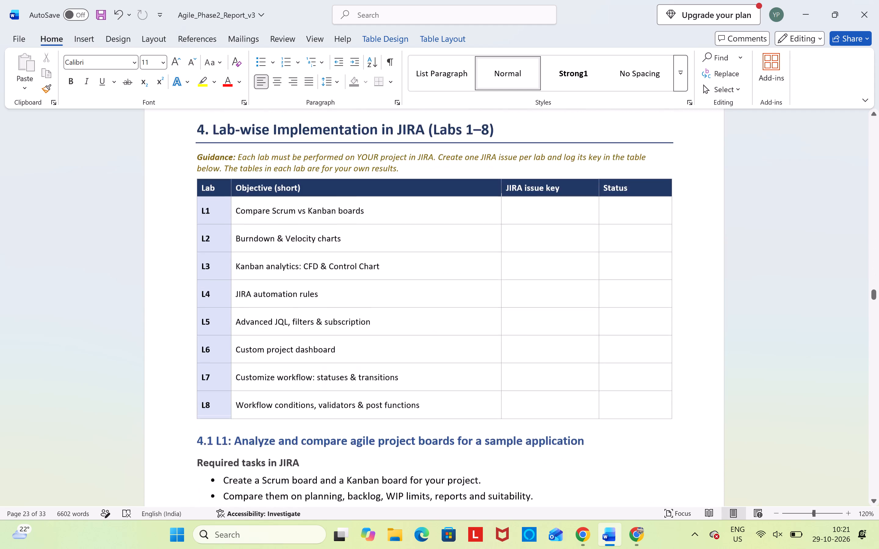
{"action": "scroll", "coordinate": [446, 330], "scroll_direction": "down", "scroll_amount": 3}
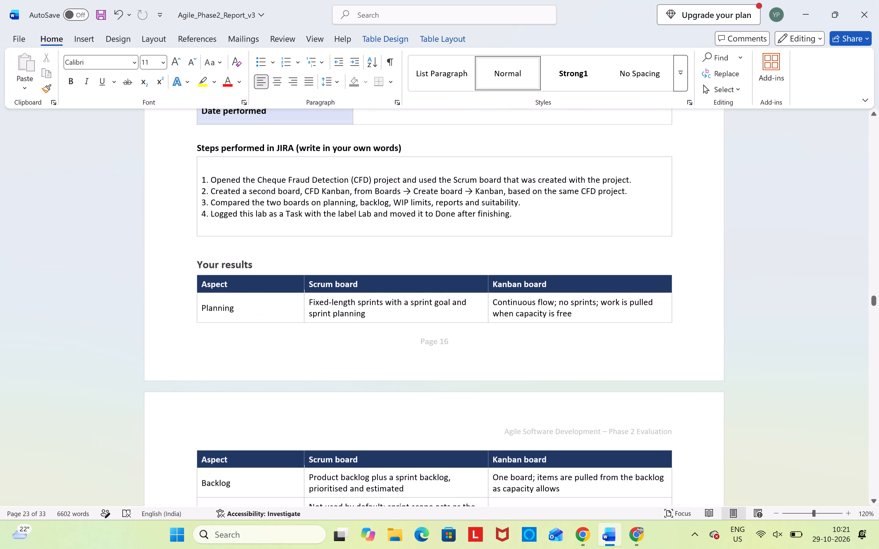
{"action": "scroll", "coordinate": [446, 330], "scroll_direction": "down", "scroll_amount": 2}
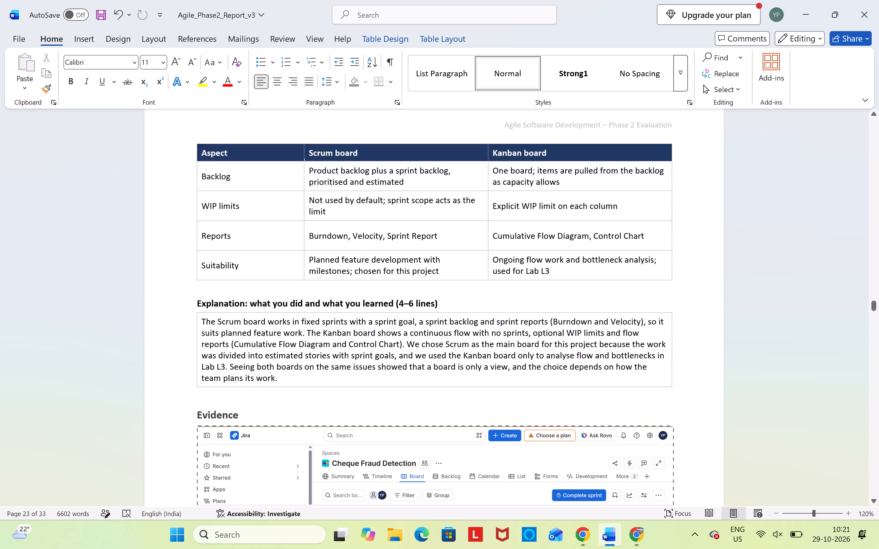
{"action": "scroll", "coordinate": [446, 330], "scroll_direction": "down", "scroll_amount": 5}
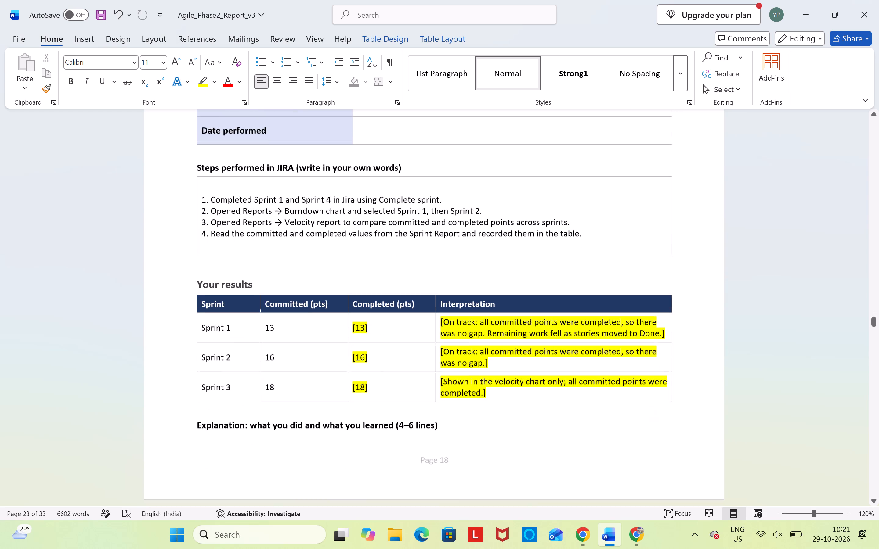
{"action": "scroll", "coordinate": [446, 330], "scroll_direction": "down", "scroll_amount": 5}
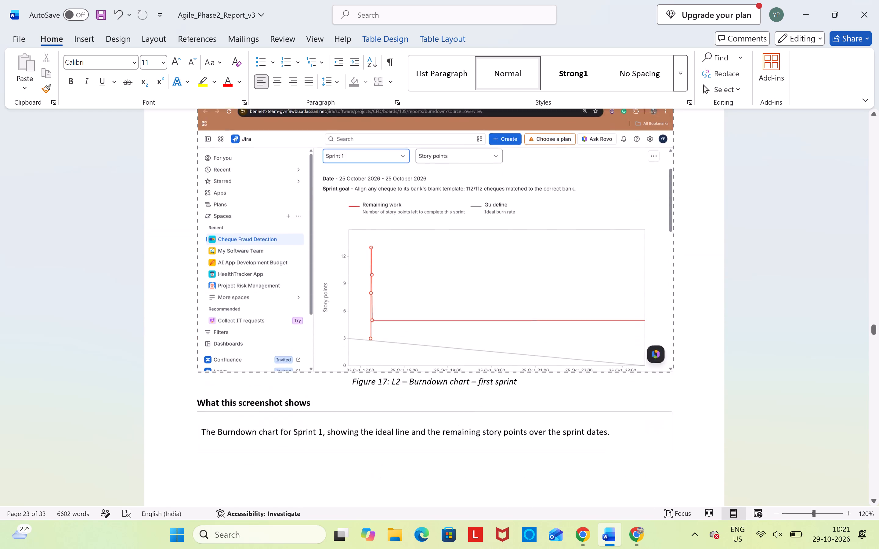
{"action": "scroll", "coordinate": [446, 330], "scroll_direction": "down", "scroll_amount": 5}
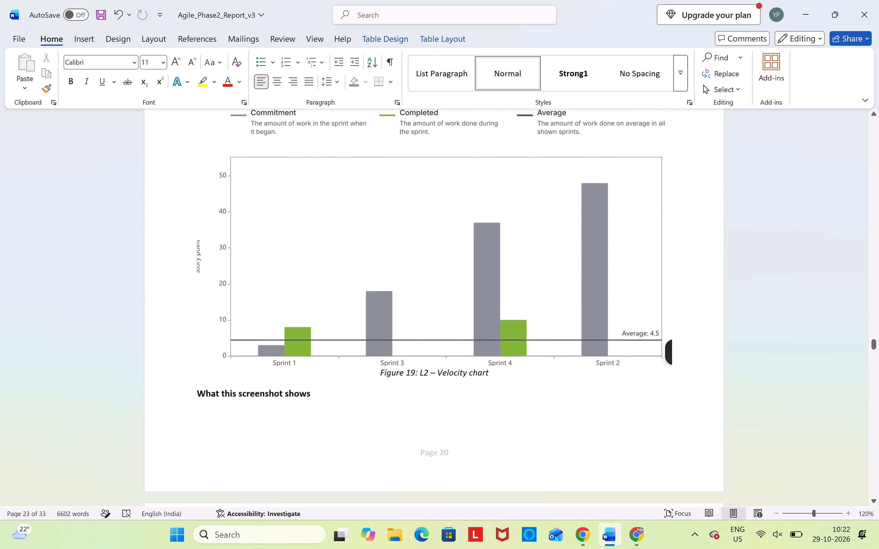
{"action": "scroll", "coordinate": [446, 330], "scroll_direction": "down", "scroll_amount": 4}
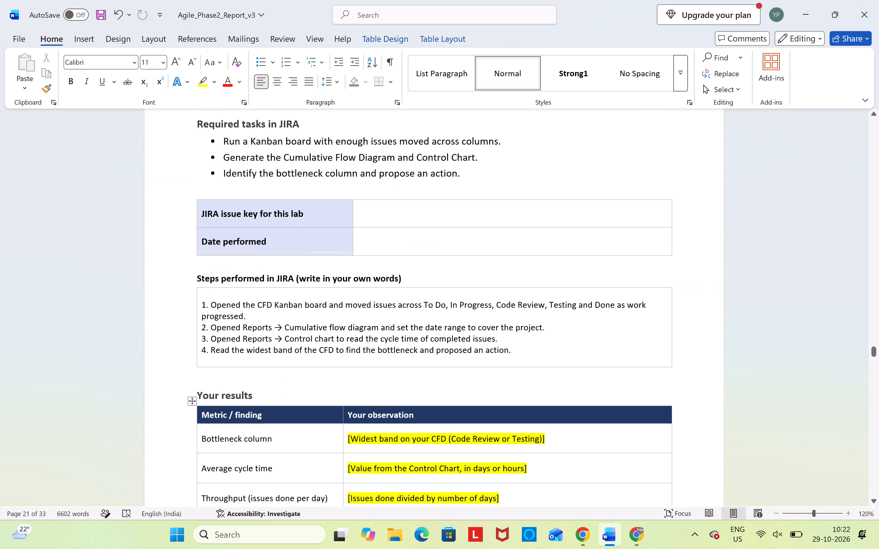
{"action": "scroll", "coordinate": [446, 330], "scroll_direction": "up", "scroll_amount": 1}
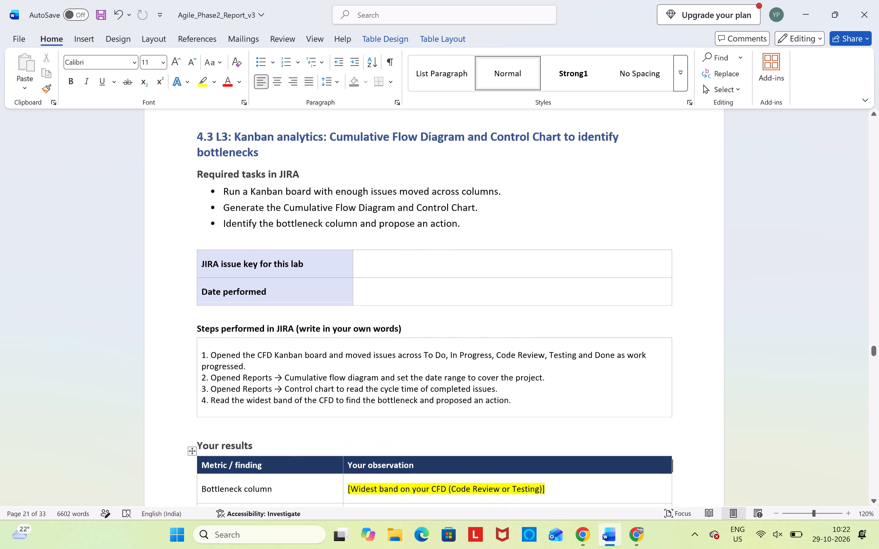
{"action": "scroll", "coordinate": [446, 330], "scroll_direction": "up", "scroll_amount": 3}
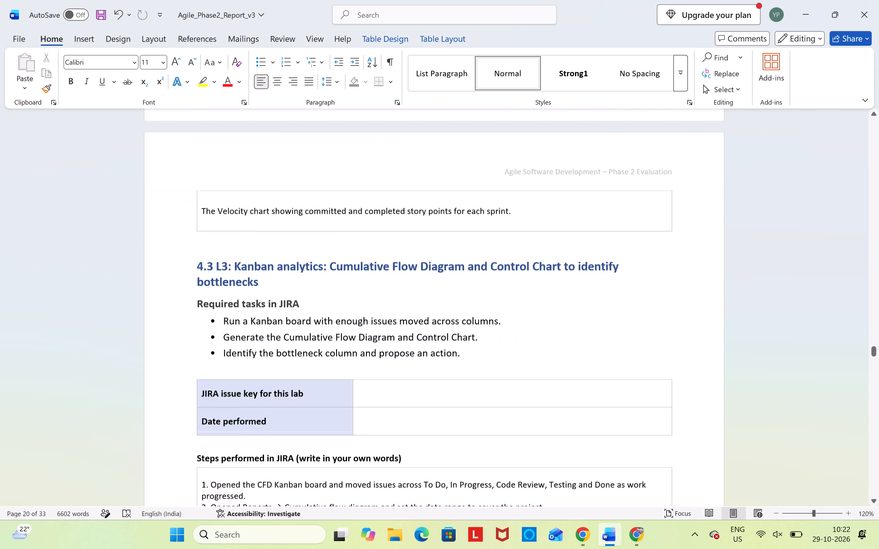
Review L3's Control Chart placeholder, then the report backwards from its end through sections 6 and 5 to L8's test result evidence.
{"action": "scroll", "coordinate": [446, 330], "scroll_direction": "down", "scroll_amount": 8}
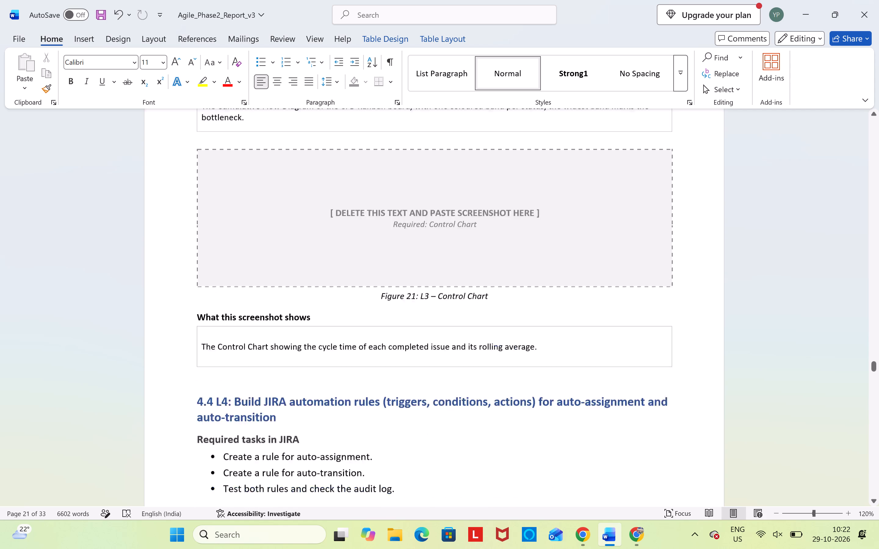
{"action": "scroll", "coordinate": [446, 330], "scroll_direction": "down", "scroll_amount": 13}
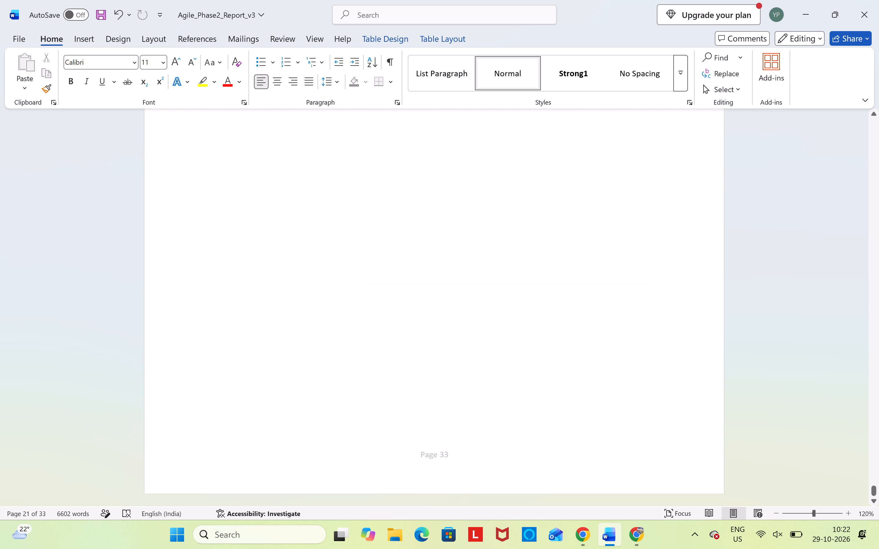
{"action": "scroll", "coordinate": [446, 330], "scroll_direction": "up", "scroll_amount": 11}
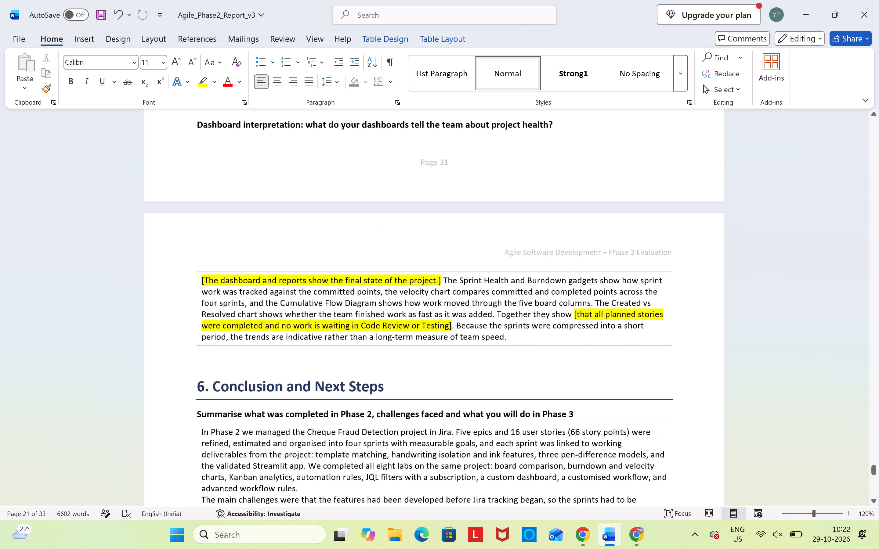
{"action": "scroll", "coordinate": [446, 330], "scroll_direction": "up", "scroll_amount": 2}
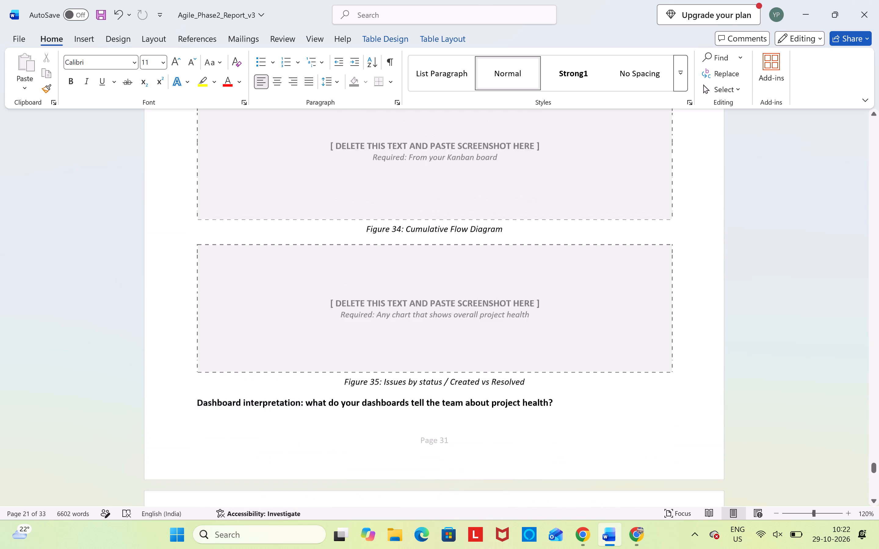
{"action": "scroll", "coordinate": [446, 330], "scroll_direction": "up", "scroll_amount": 9}
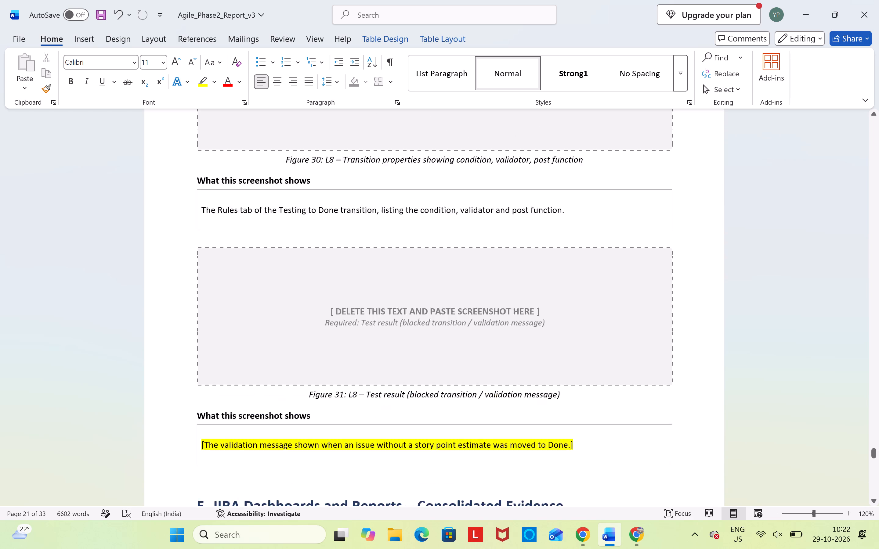
Review the labs backwards from L8 to L3, checking L3's Cumulative Flow Diagram placeholder, highlighted results and explanation.
{"action": "scroll", "coordinate": [446, 330], "scroll_direction": "up", "scroll_amount": 17}
{"action": "scroll", "coordinate": [446, 330], "scroll_direction": "up", "scroll_amount": 7}
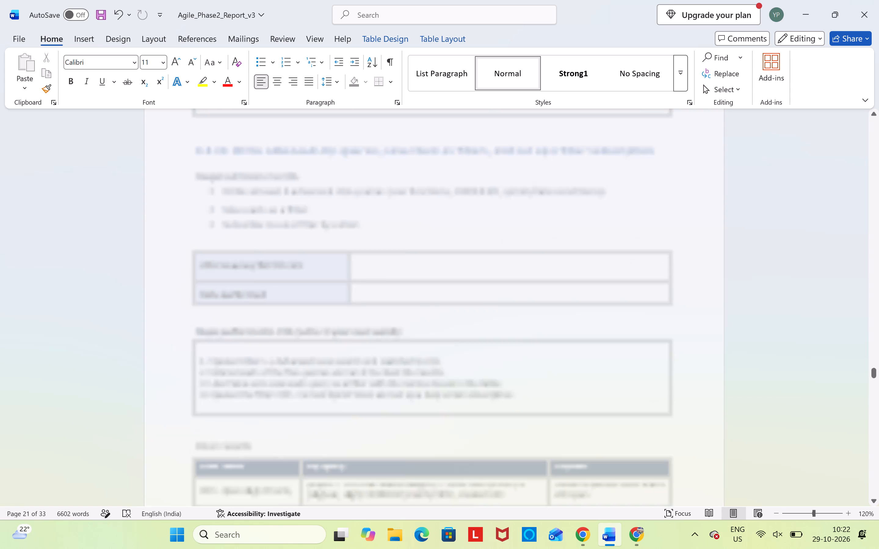
{"action": "scroll", "coordinate": [446, 330], "scroll_direction": "down", "scroll_amount": 2}
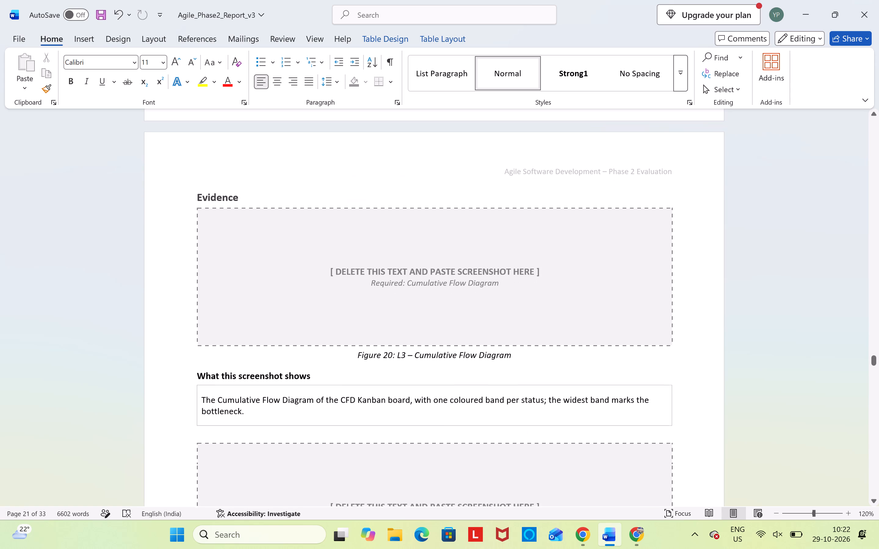
{"action": "scroll", "coordinate": [446, 330], "scroll_direction": "up", "scroll_amount": 6}
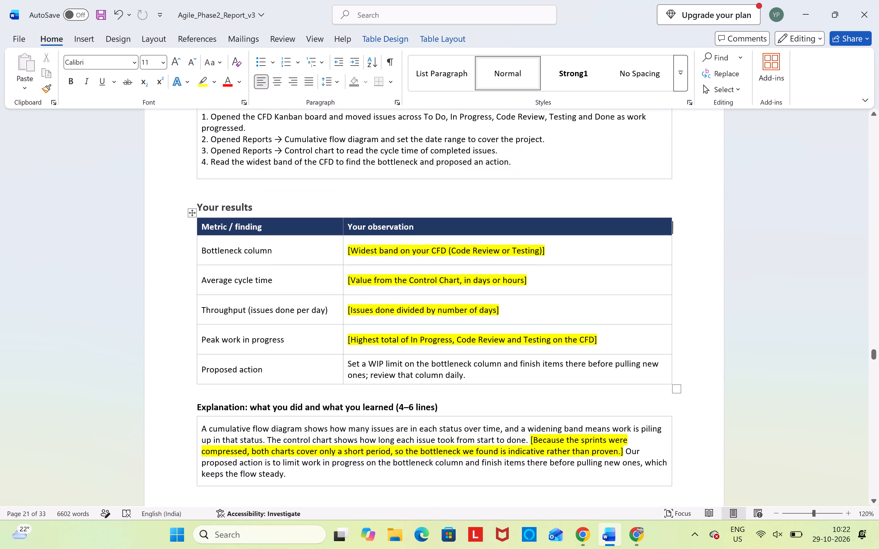
{"action": "scroll", "coordinate": [446, 330], "scroll_direction": "up", "scroll_amount": 1}
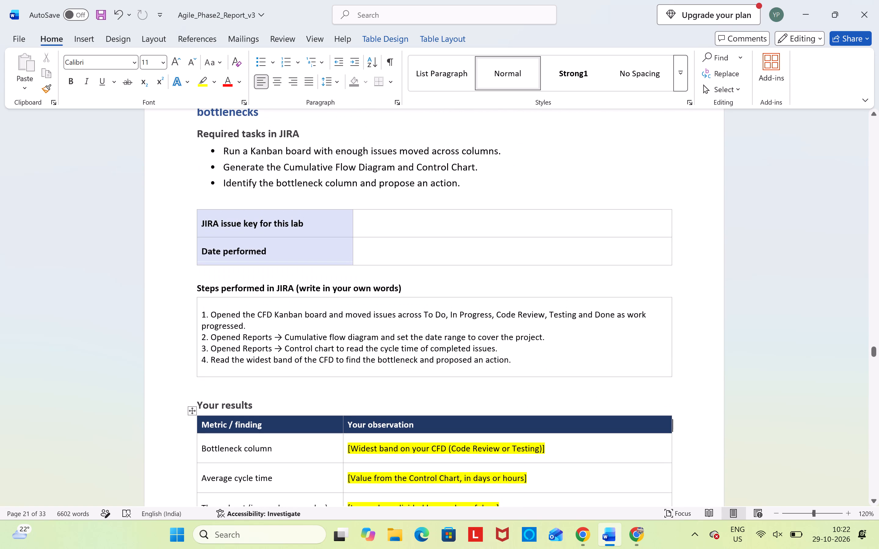
{"action": "scroll", "coordinate": [445, 357], "scroll_direction": "up", "scroll_amount": 2}
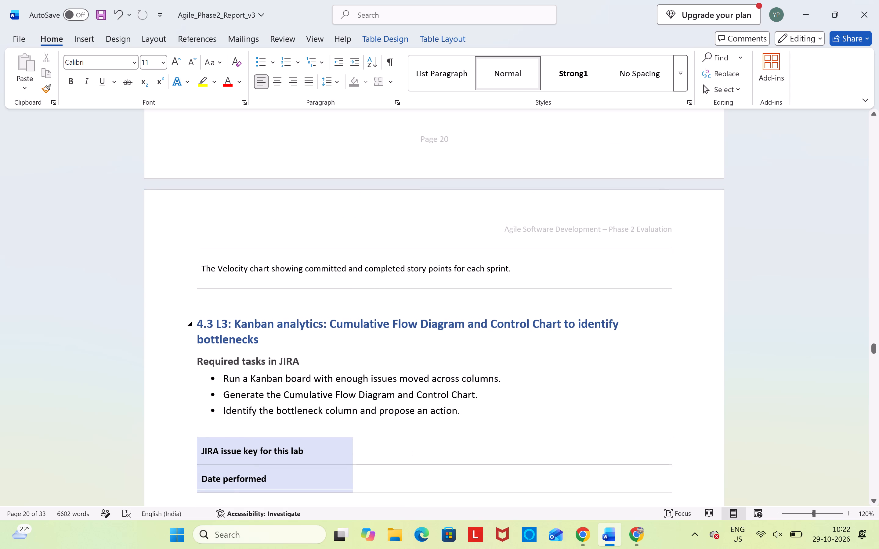
Copy the report content from the 4.3 L3 Kanban analytics heading through the end of section 6, Conclusion and Next Steps.
{"action": "scroll", "coordinate": [201, 319], "scroll_direction": "up", "scroll_amount": 3}
{"action": "scroll", "coordinate": [201, 319], "scroll_direction": "down", "scroll_amount": 1}
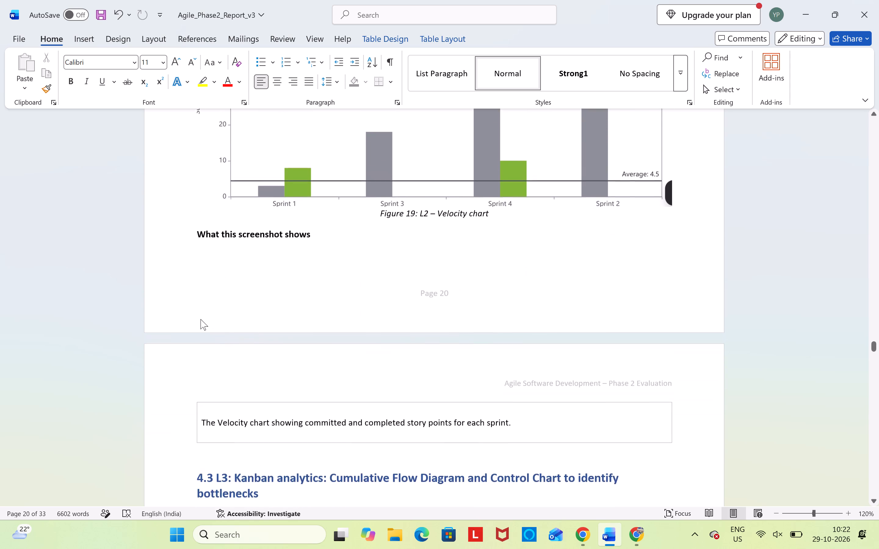
{"action": "scroll", "coordinate": [201, 319], "scroll_direction": "down", "scroll_amount": 1}
{"action": "left_click_drag", "start_coordinate": [200, 218], "coordinate": [269, 440]}
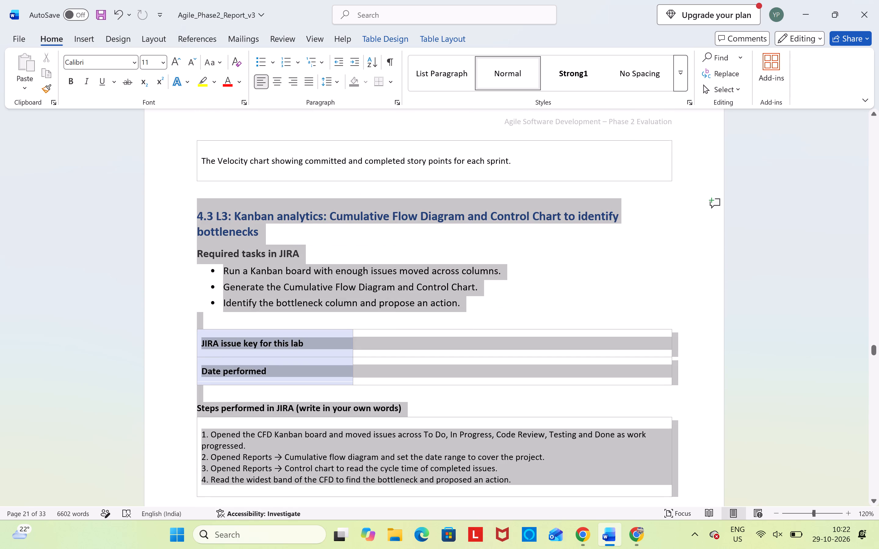
{"action": "left_click_drag", "start_coordinate": [269, 440], "coordinate": [373, 547]}
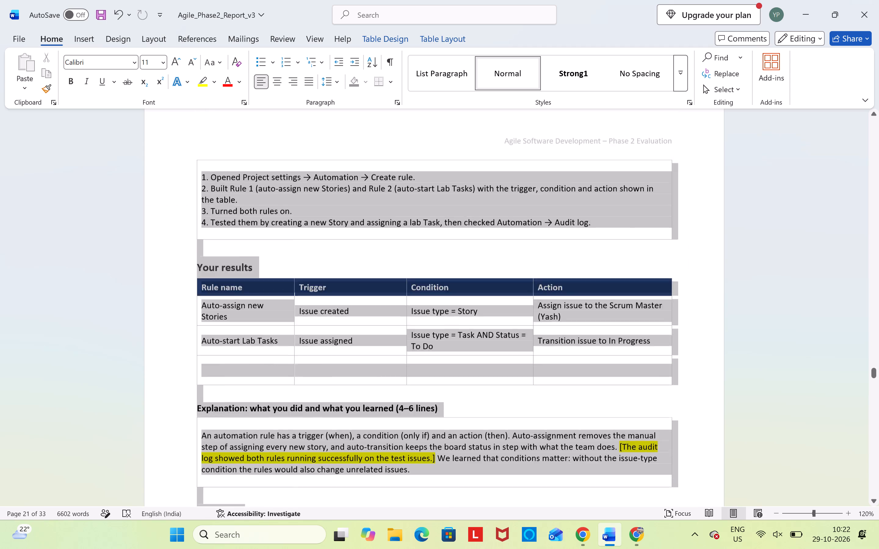
{"action": "left_click_drag", "start_coordinate": [373, 547], "coordinate": [374, 548]}
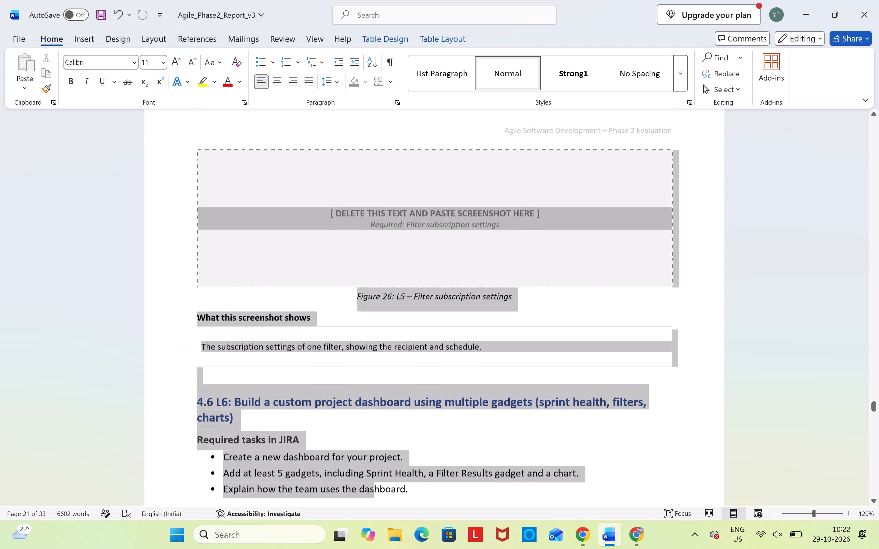
{"action": "left_click_drag", "start_coordinate": [374, 548], "coordinate": [375, 547]}
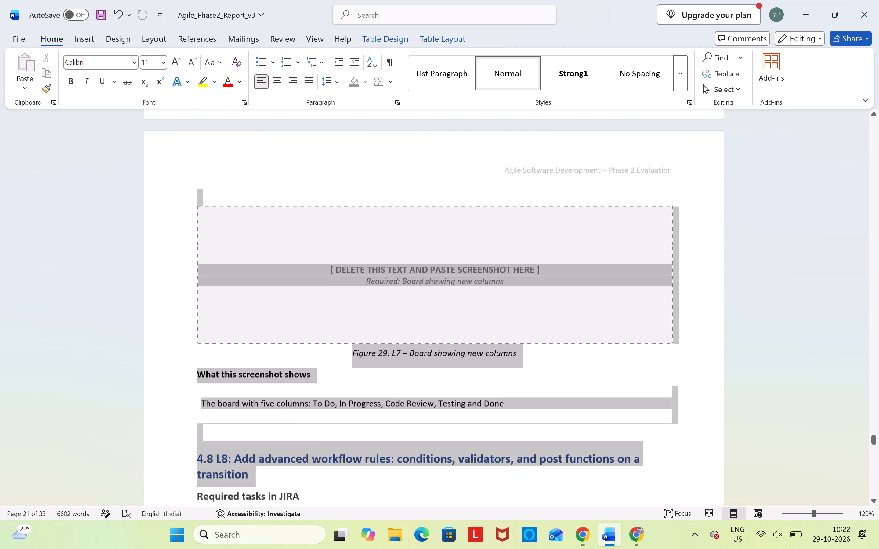
{"action": "left_click_drag", "start_coordinate": [375, 547], "coordinate": [369, 541]}
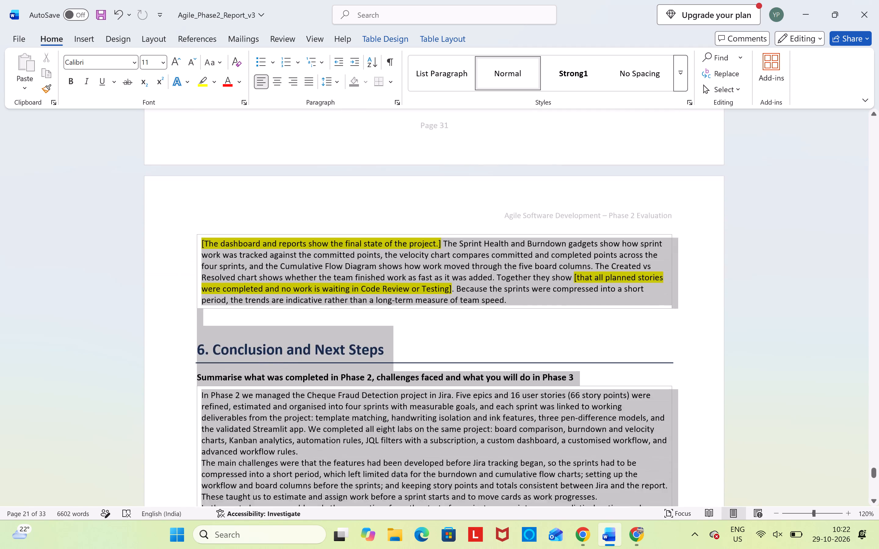
{"action": "left_click_drag", "start_coordinate": [369, 541], "coordinate": [397, 147]}
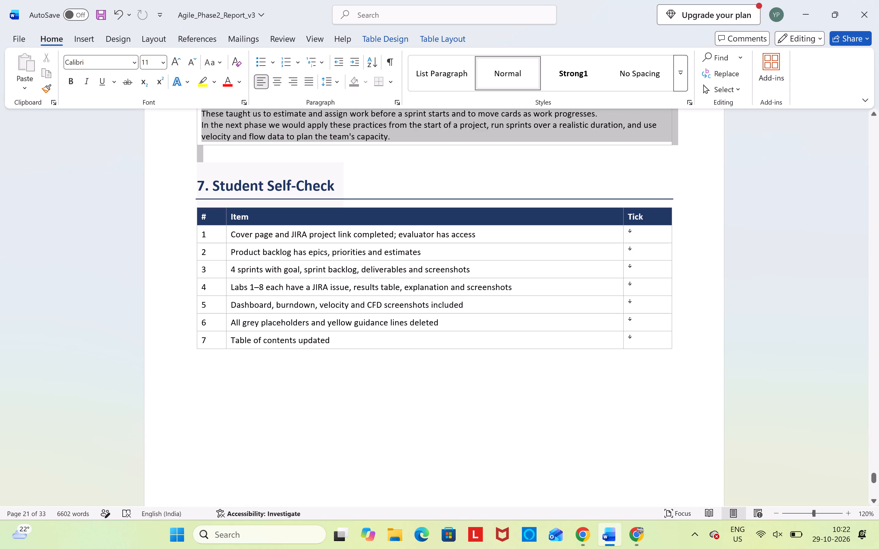
{"action": "left_click_drag", "start_coordinate": [397, 147], "coordinate": [398, 145]}
{"action": "key", "text": "ctrl+c"}
{"action": "key", "text": "ctrl+c"}
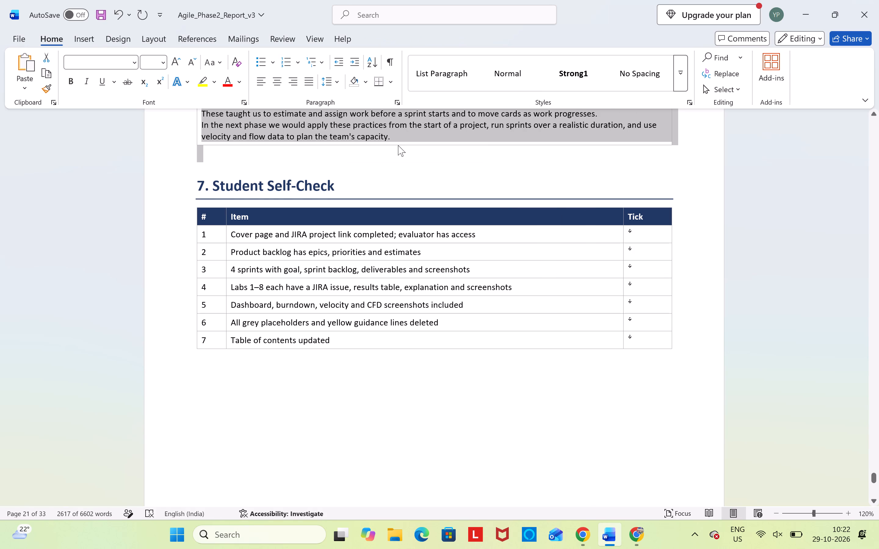
Check the extent of the selected content backwards from section 6 through labs L8 to L4 to the 4.3 L3 heading.
{"action": "scroll", "coordinate": [398, 145], "scroll_direction": "up", "scroll_amount": 10}
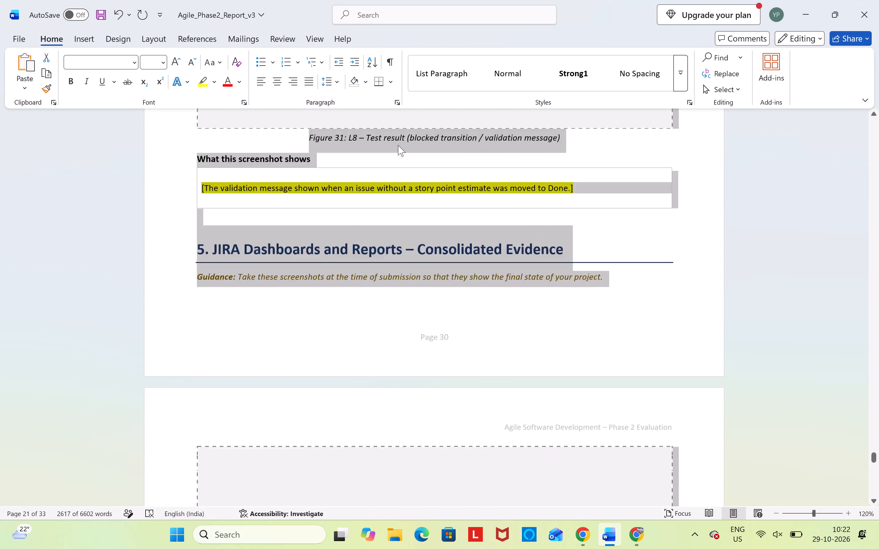
{"action": "scroll", "coordinate": [398, 145], "scroll_direction": "up", "scroll_amount": 10}
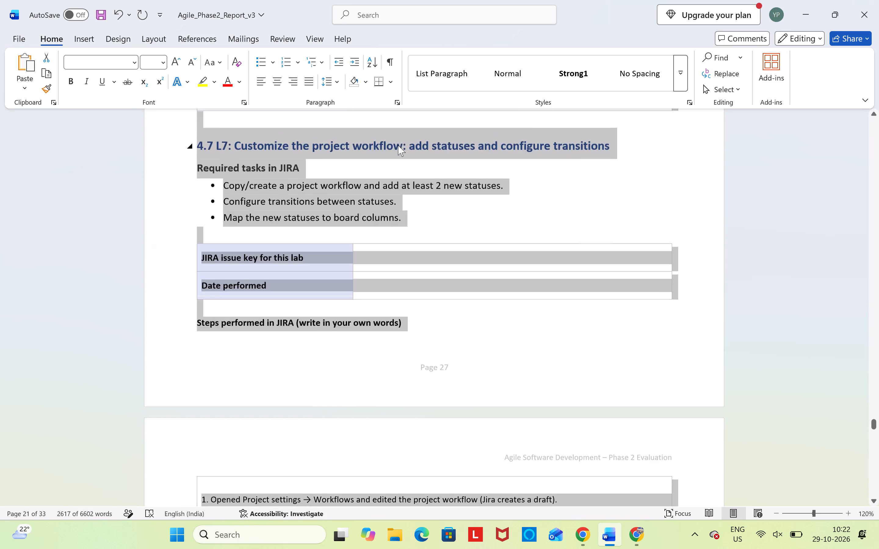
{"action": "scroll", "coordinate": [398, 145], "scroll_direction": "up", "scroll_amount": 3}
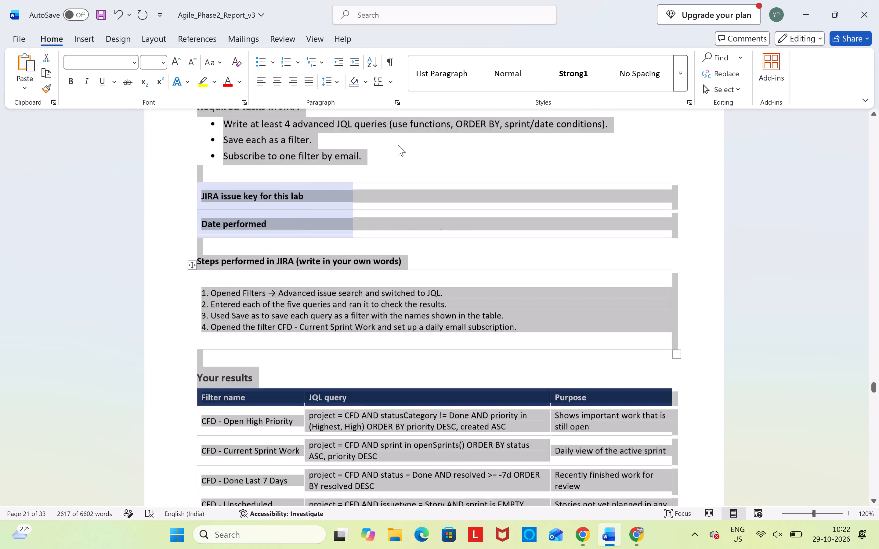
{"action": "scroll", "coordinate": [398, 145], "scroll_direction": "up", "scroll_amount": 6}
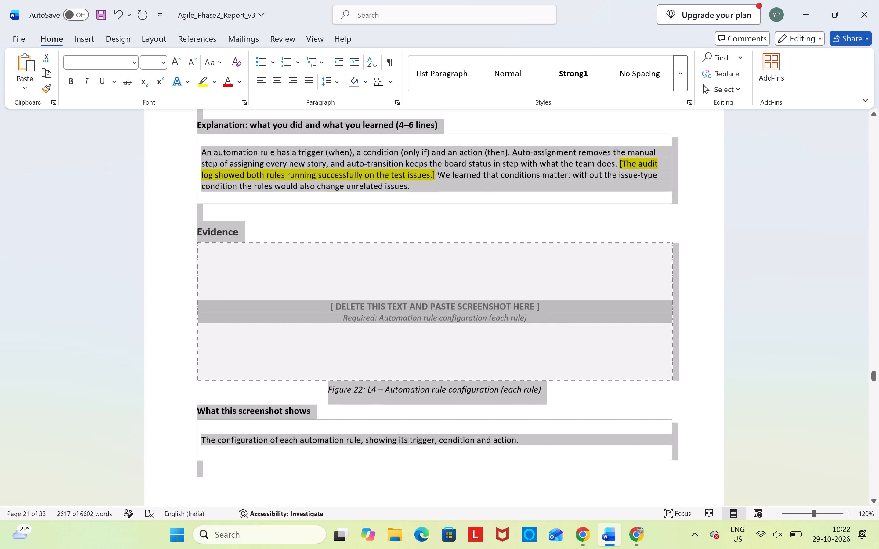
{"action": "scroll", "coordinate": [398, 145], "scroll_direction": "up", "scroll_amount": 7}
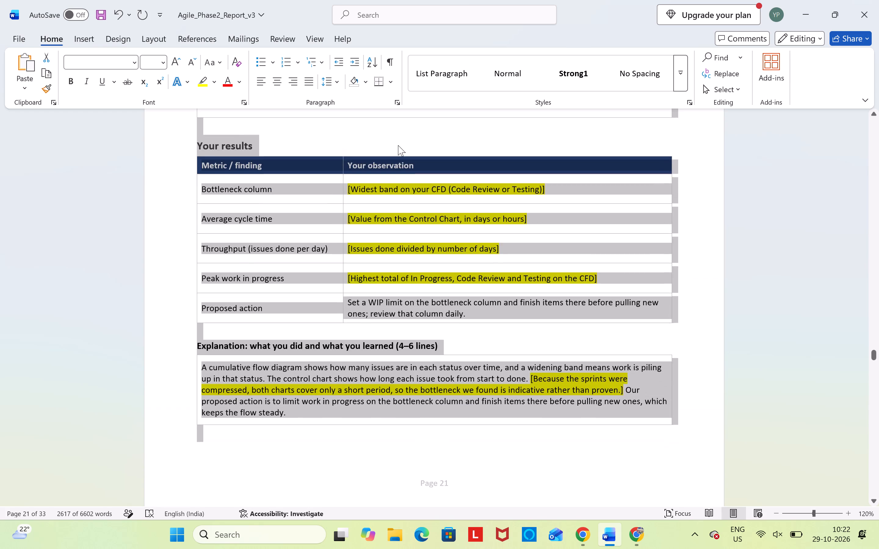
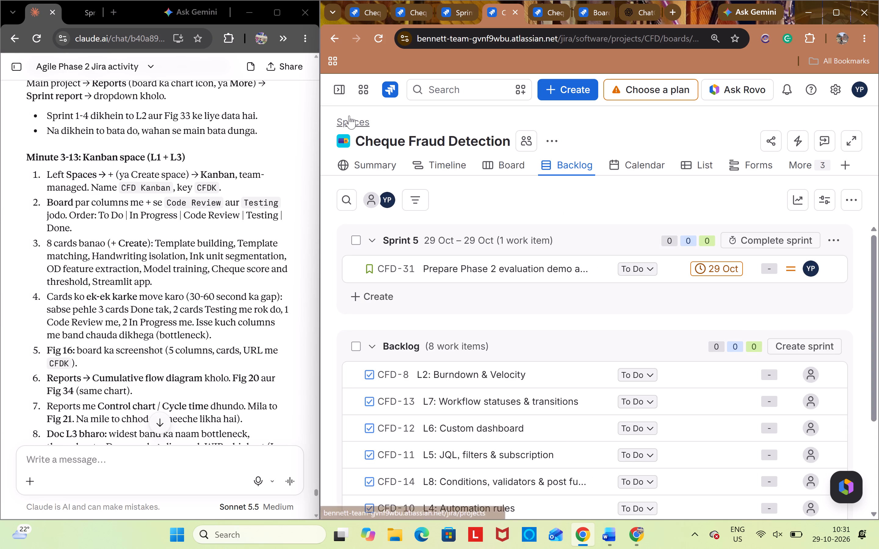
{"action": "left_click", "coordinate": [349, 116]}
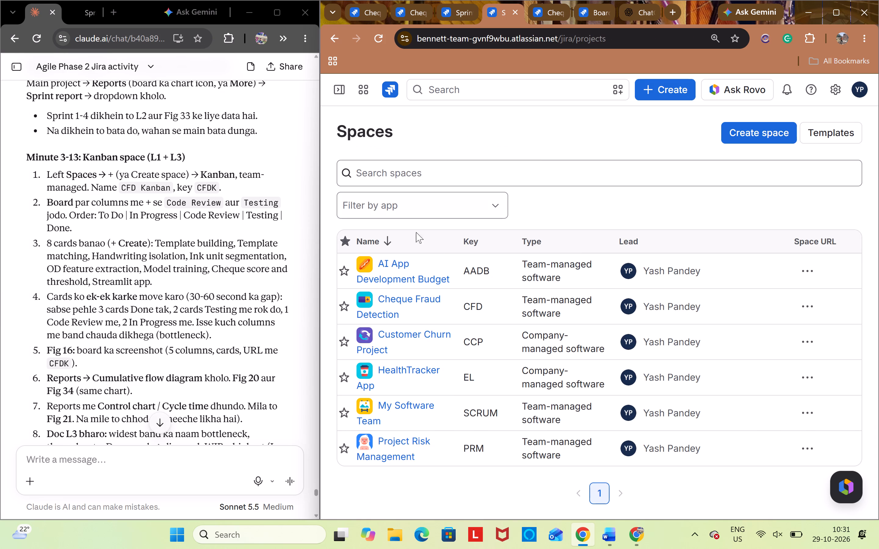
{"action": "left_click", "coordinate": [758, 144]}
{"action": "left_click", "coordinate": [762, 135]}
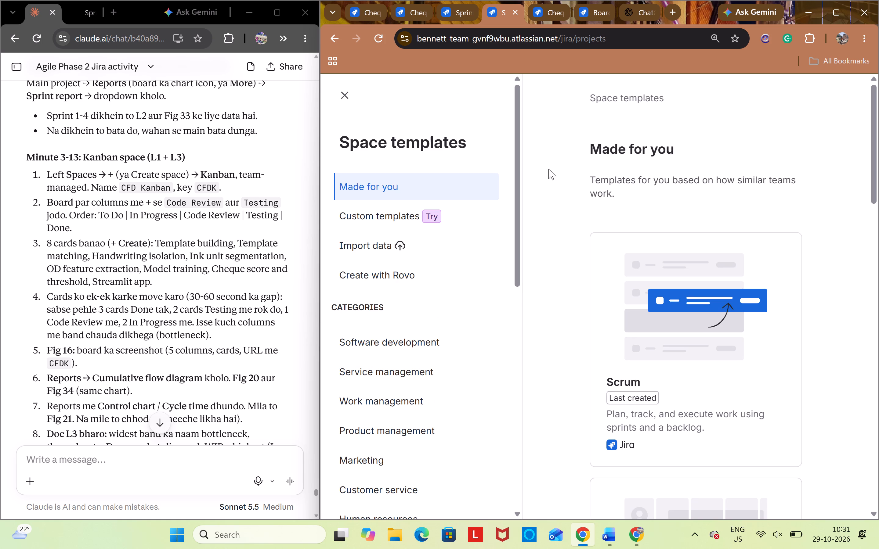
{"action": "scroll", "coordinate": [726, 382], "scroll_direction": "down", "scroll_amount": 2}
{"action": "scroll", "coordinate": [709, 427], "scroll_direction": "down", "scroll_amount": 2}
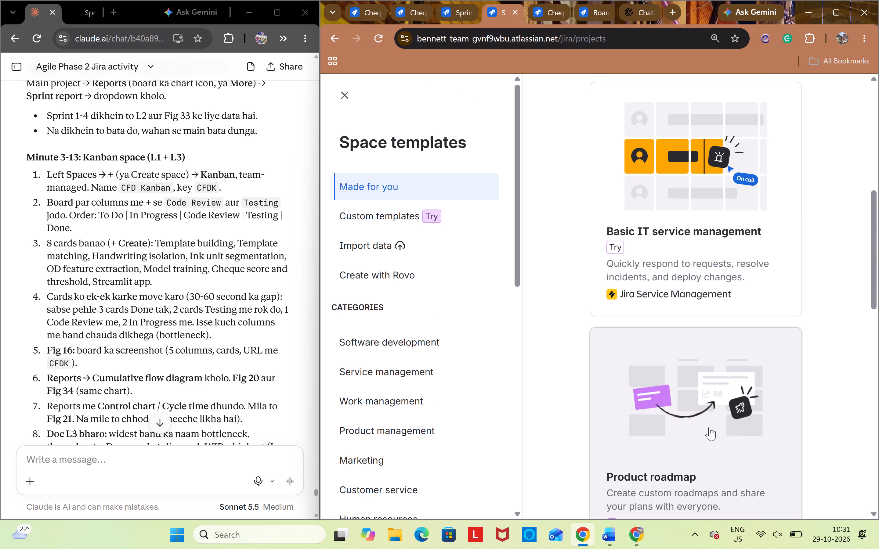
{"action": "scroll", "coordinate": [709, 427], "scroll_direction": "down", "scroll_amount": 6}
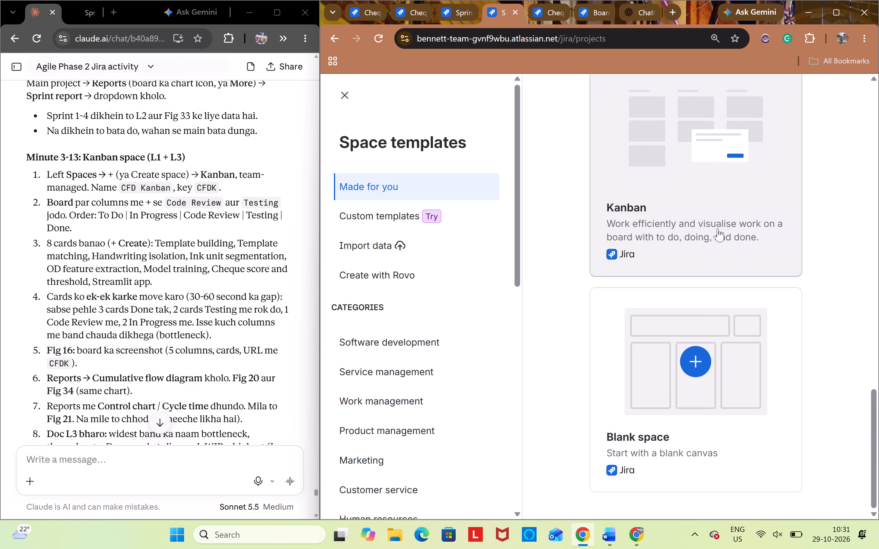
{"action": "left_click", "coordinate": [715, 228]}
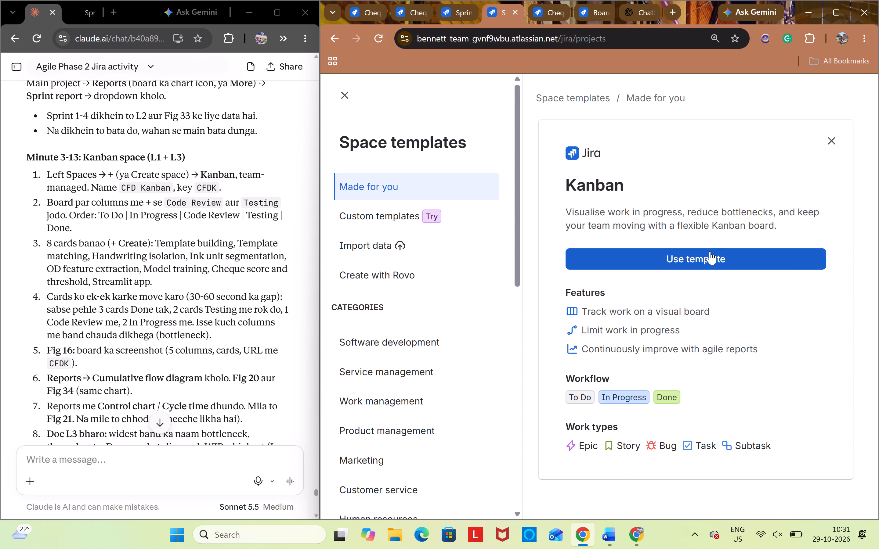
{"action": "left_click", "coordinate": [710, 251]}
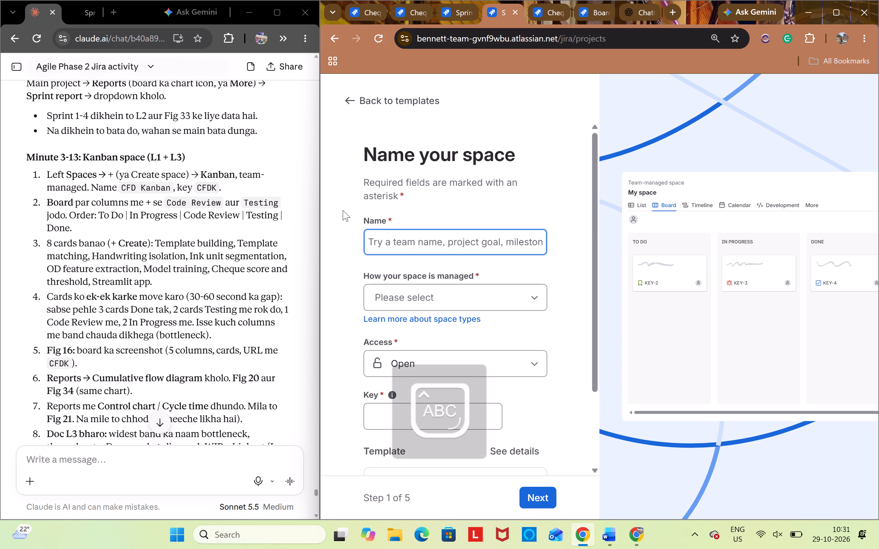
Name the space Cheque Fraud Detection Kanban, make it team-managed with Open access and key CFDK, and continue setup.
{"action": "key", "text": "e"}
{"action": "key", "text": "BackSpace"}
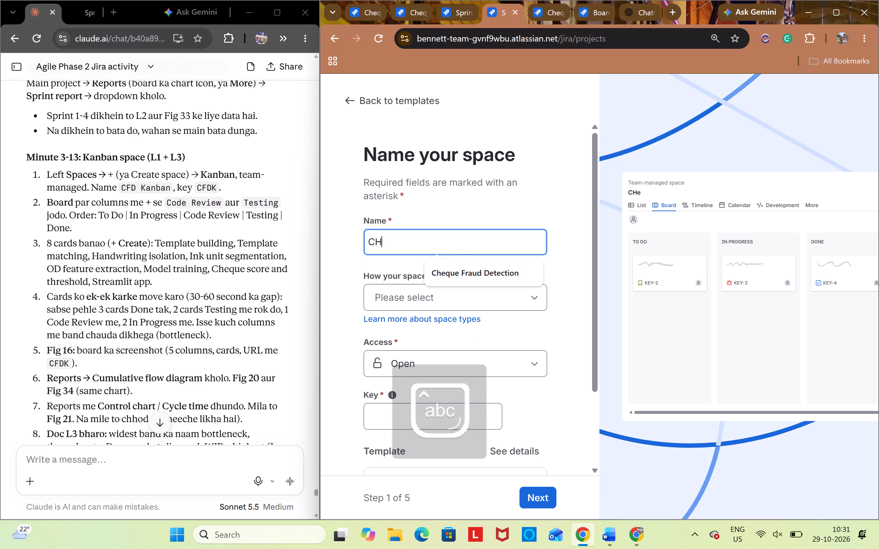
{"action": "key", "text": "BackSpace"}
{"action": "key", "text": "h"}
{"action": "left_click", "coordinate": [466, 271]}
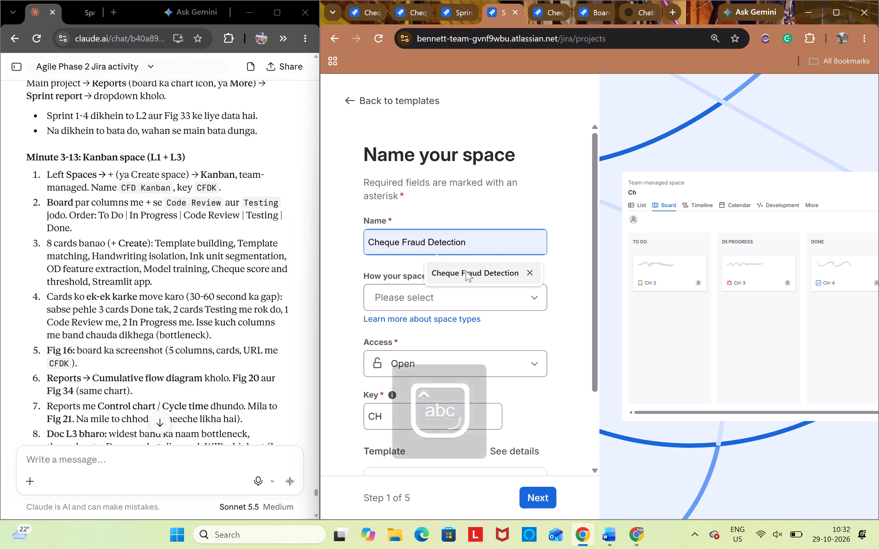
{"action": "key", "text": "space"}
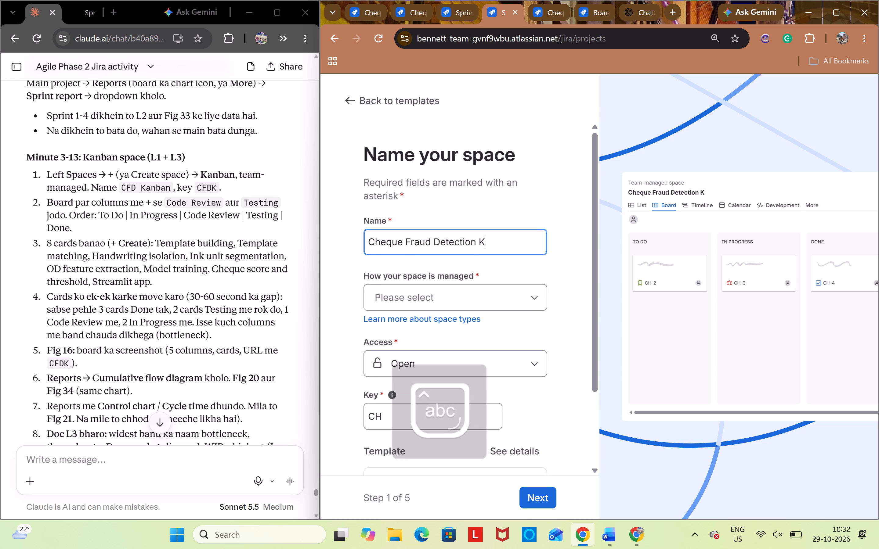
{"action": "type", "text": "anban"}
{"action": "left_click", "coordinate": [450, 292]}
{"action": "left_click", "coordinate": [454, 361]}
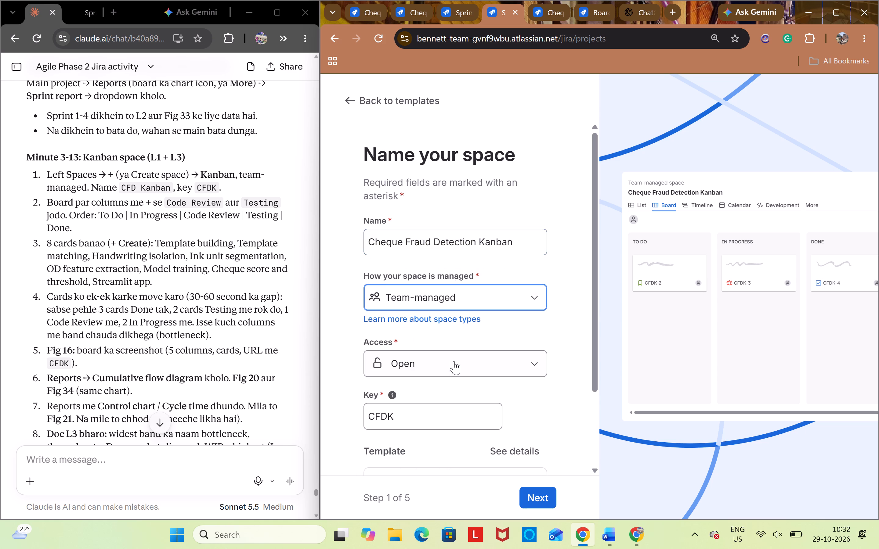
{"action": "scroll", "coordinate": [431, 432], "scroll_direction": "down", "scroll_amount": 2}
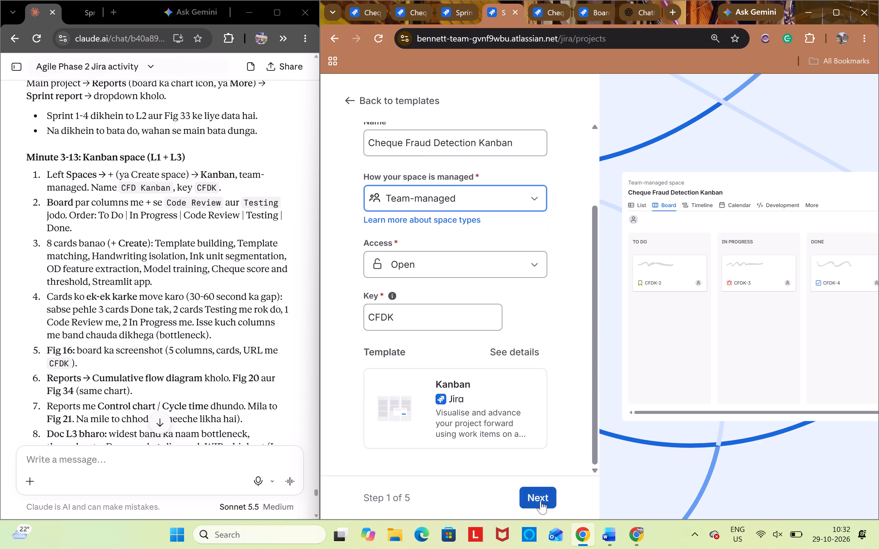
{"action": "left_click", "coordinate": [541, 501]}
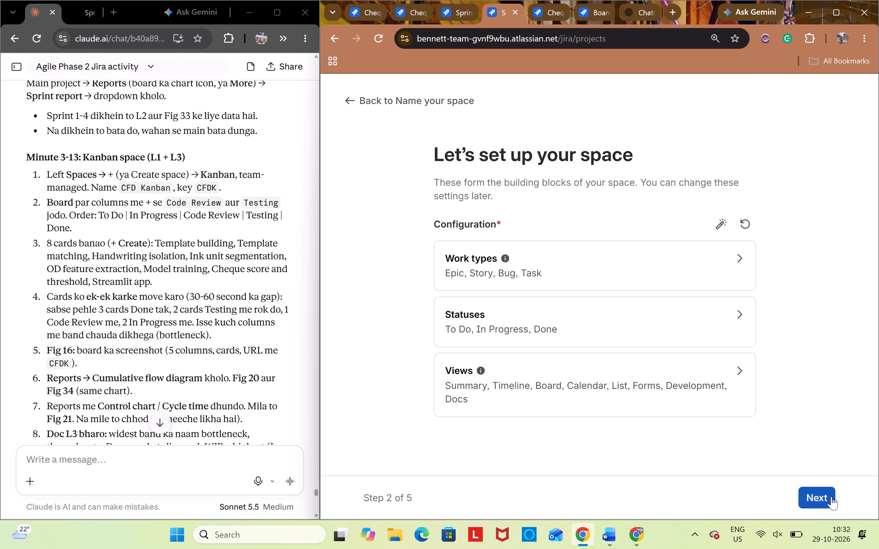
Create the space with the default configuration and no agents, inviting the four suggested teammates with the Member role.
{"action": "left_click", "coordinate": [806, 489]}
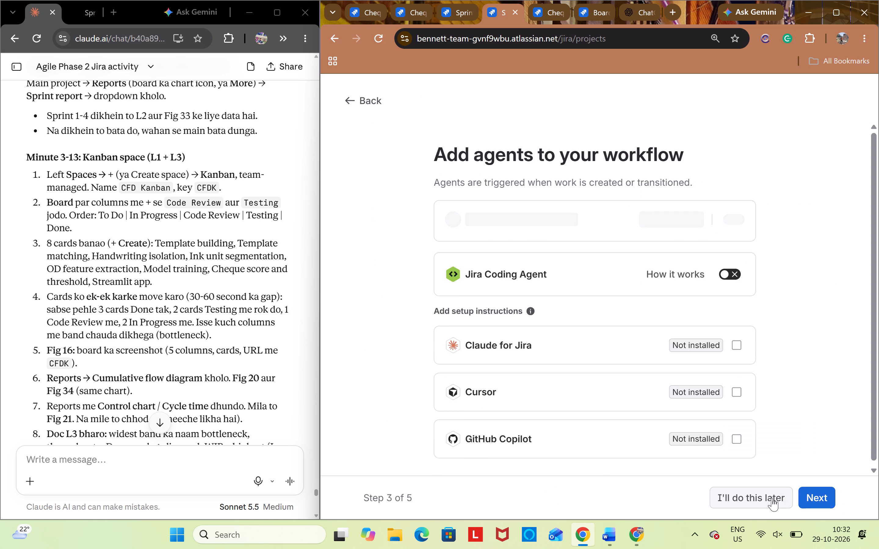
{"action": "left_click", "coordinate": [767, 498]}
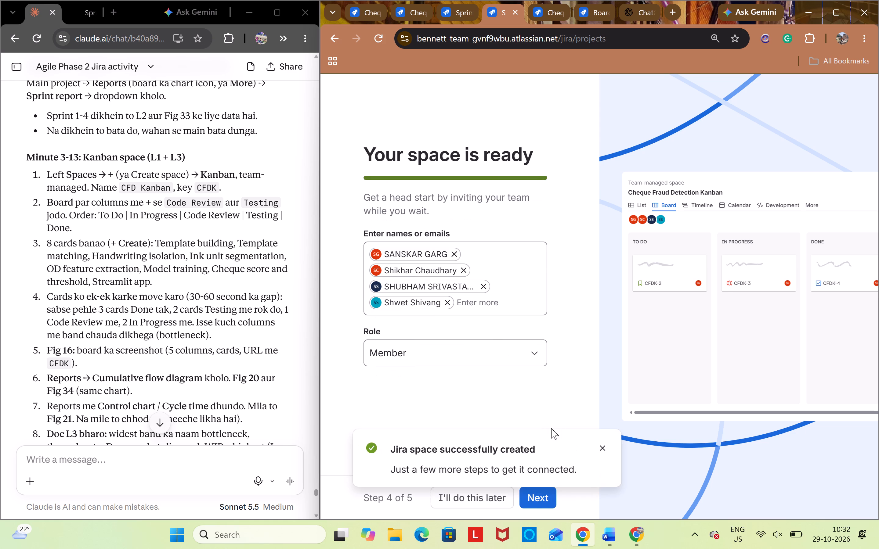
{"action": "left_click", "coordinate": [532, 496]}
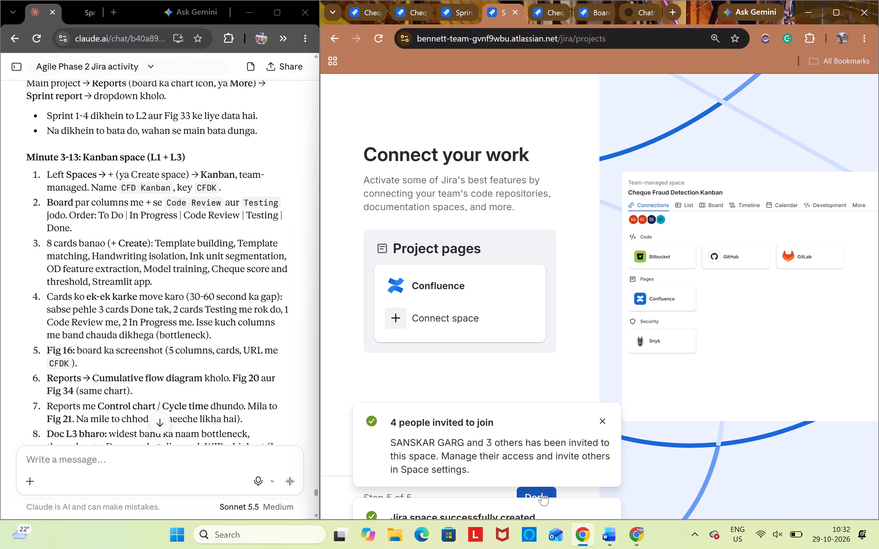
{"action": "left_click", "coordinate": [614, 418]}
{"action": "left_click", "coordinate": [602, 422]}
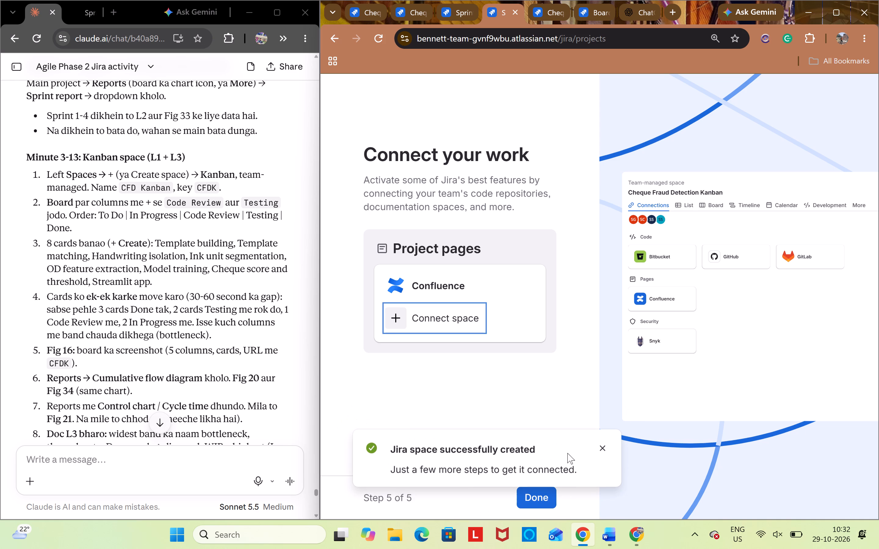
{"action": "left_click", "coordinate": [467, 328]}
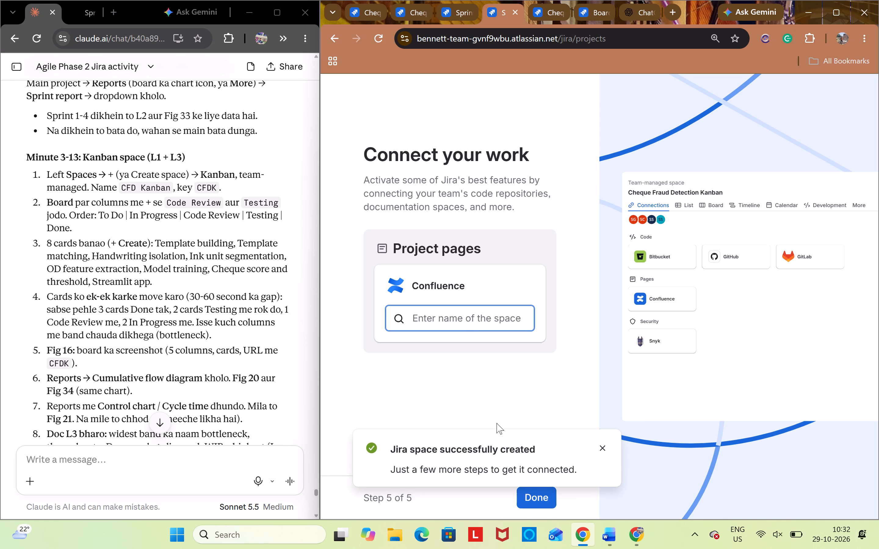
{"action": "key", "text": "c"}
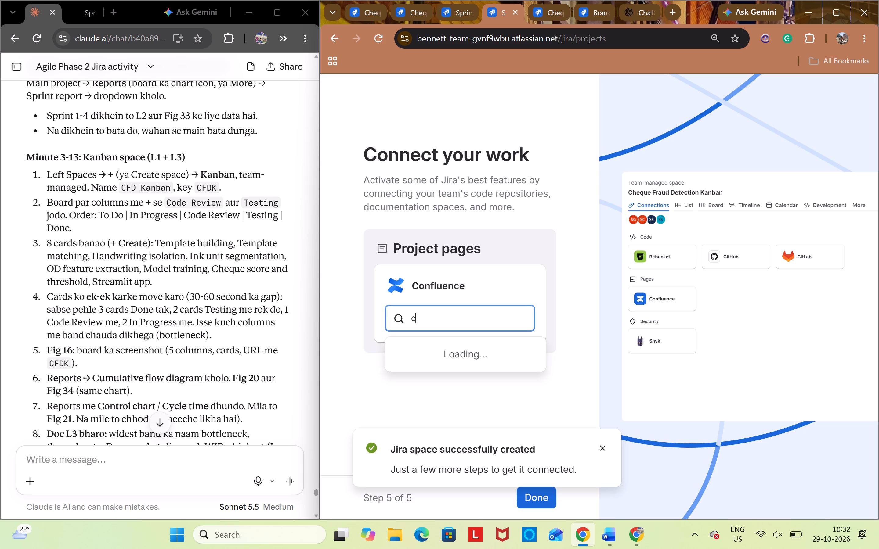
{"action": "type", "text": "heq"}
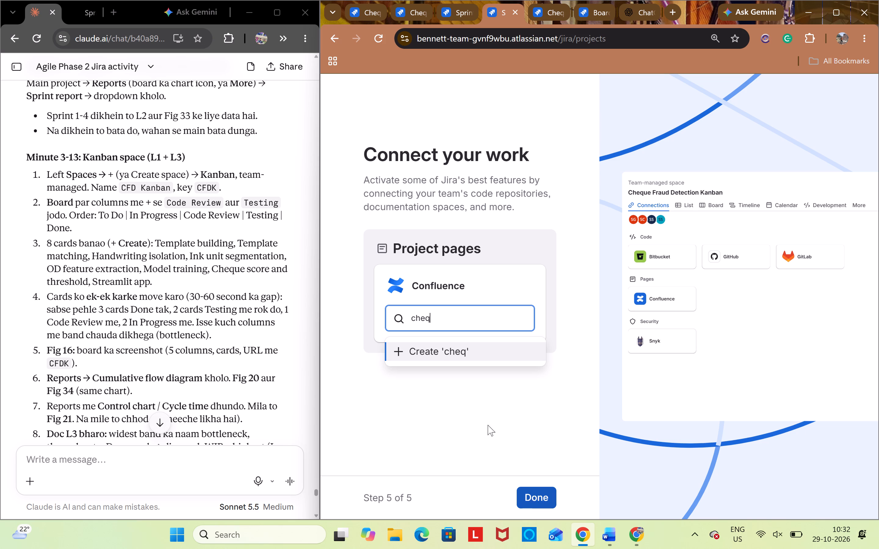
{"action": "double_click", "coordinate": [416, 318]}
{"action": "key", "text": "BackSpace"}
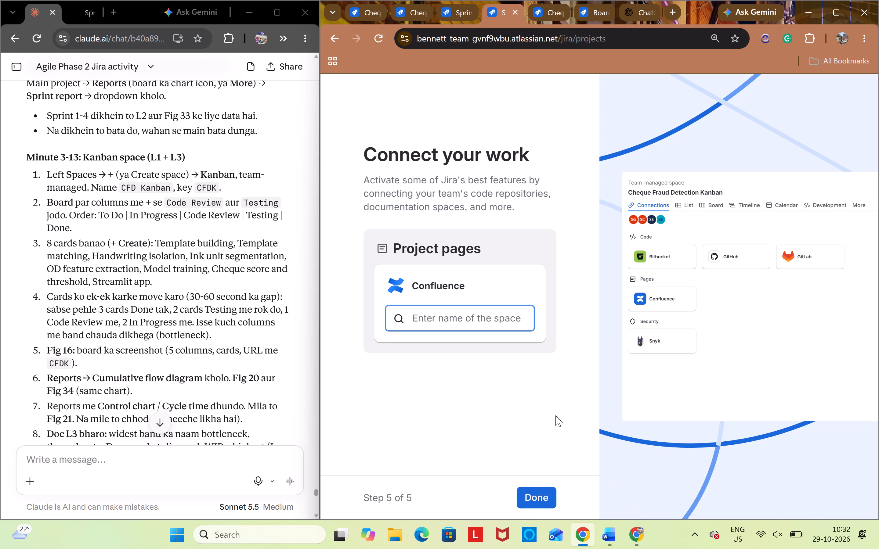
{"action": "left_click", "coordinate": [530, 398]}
Finish the space setup without connecting a Confluence space.
{"action": "left_click", "coordinate": [536, 495]}
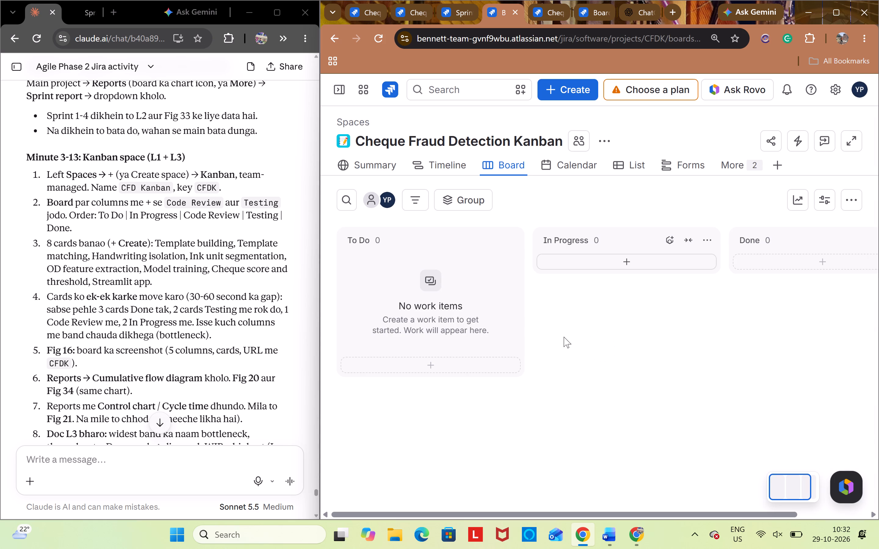
Maximize the Jira window and capture a screenshot of the new Kanban board, including the address bar and full page area.
{"action": "scroll", "coordinate": [624, 356], "scroll_direction": "right", "scroll_amount": 1}
{"action": "left_click", "coordinate": [847, 16]}
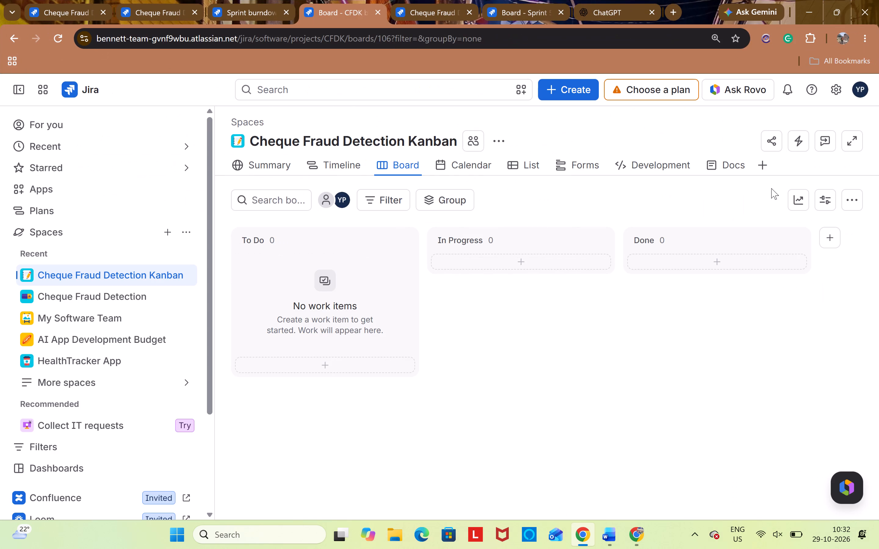
{"action": "key", "text": "shift+super+s"}
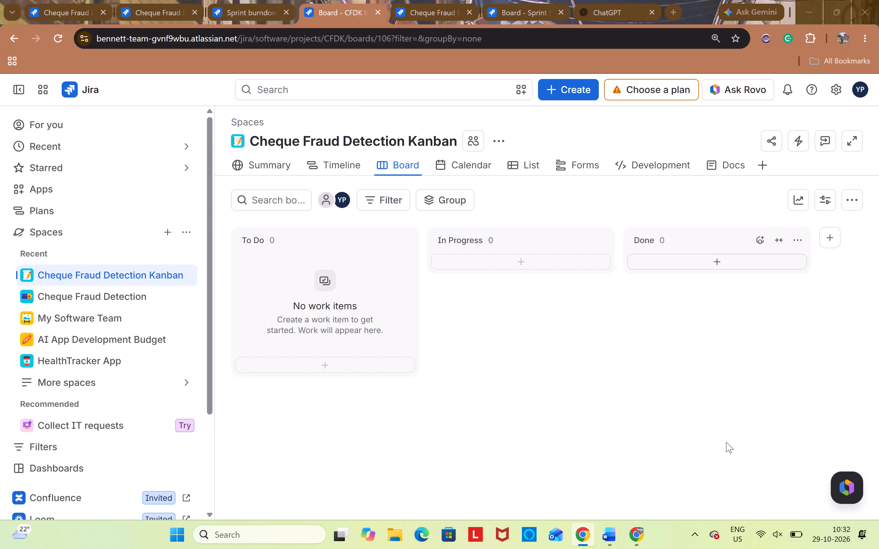
{"action": "left_click_drag", "start_coordinate": [0, 23], "coordinate": [878, 519]}
In the Word report, replace the Figure 16 L1 Kanban board view placeholder text with the captured board screenshot.
{"action": "left_click", "coordinate": [603, 537]}
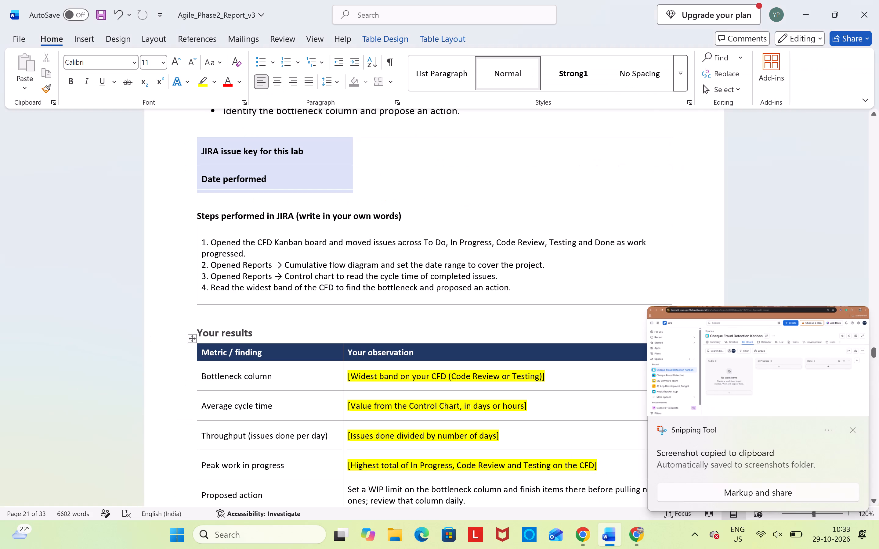
{"action": "scroll", "coordinate": [456, 284], "scroll_direction": "up", "scroll_amount": 9}
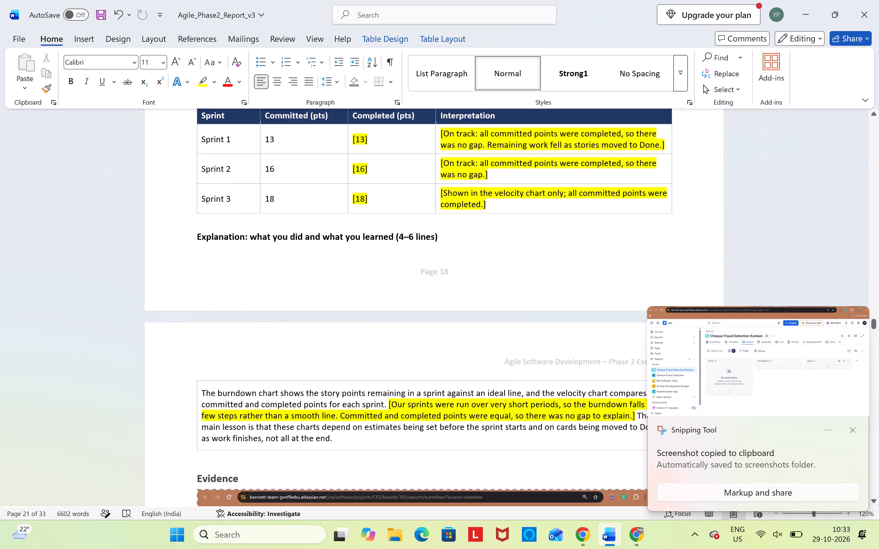
{"action": "scroll", "coordinate": [456, 284], "scroll_direction": "up", "scroll_amount": 3}
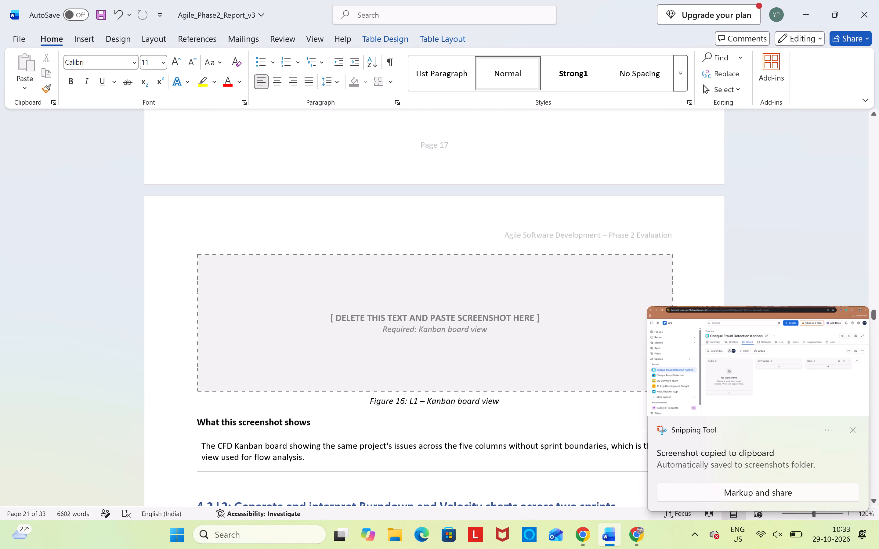
{"action": "left_click_drag", "start_coordinate": [499, 328], "coordinate": [320, 312]}
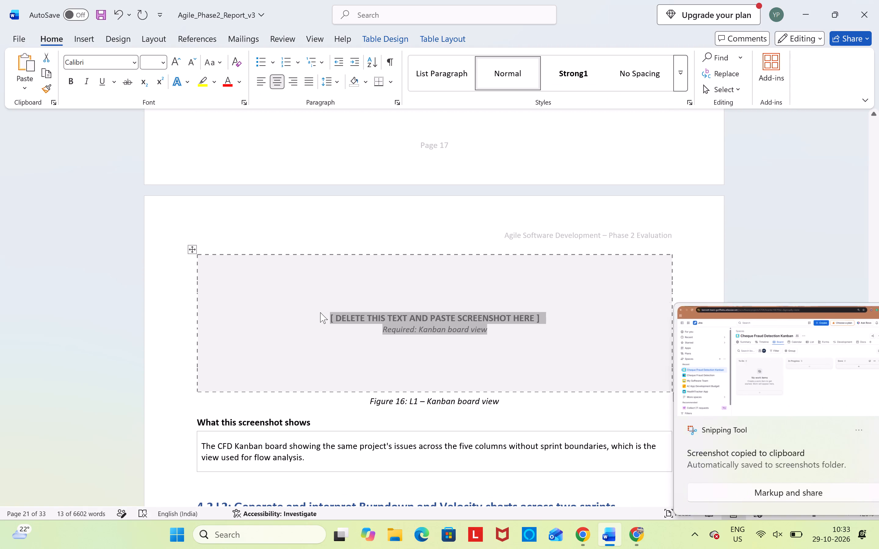
{"action": "key", "text": "ctrl+v"}
{"action": "left_click", "coordinate": [788, 325]}
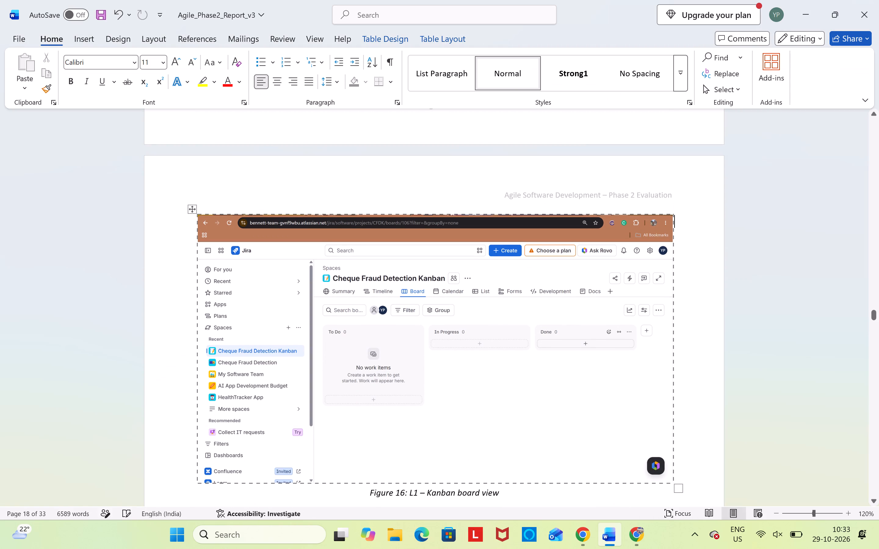
{"action": "left_click", "coordinate": [582, 190]}
{"action": "left_click", "coordinate": [411, 186]}
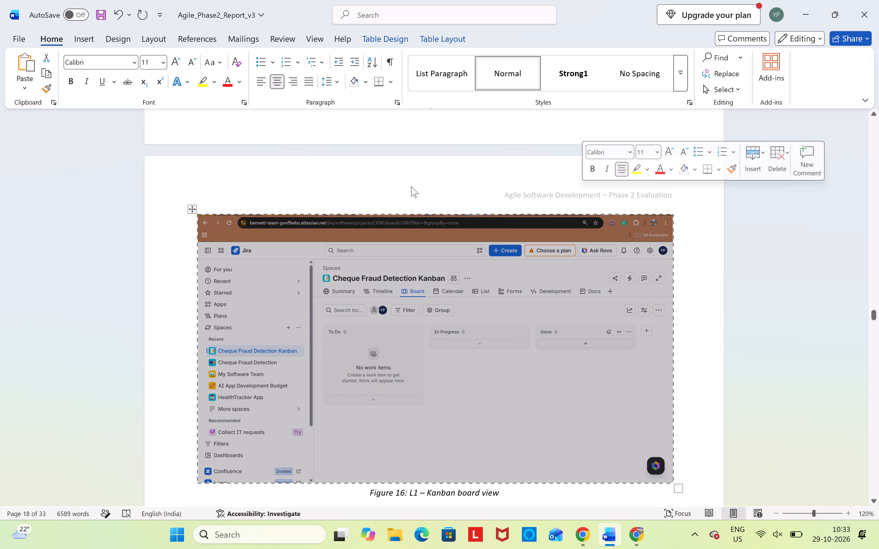
Review the report's section 4.3 L3 Kanban analytics, including its required tasks, steps performed and results placeholders.
{"action": "left_click", "coordinate": [131, 240]}
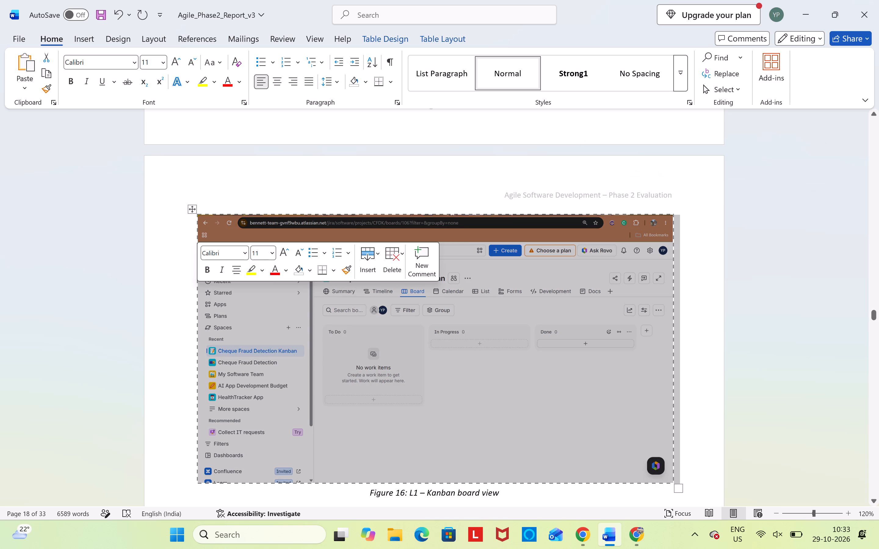
{"action": "left_click", "coordinate": [400, 343]}
{"action": "scroll", "coordinate": [701, 424], "scroll_direction": "down", "scroll_amount": 8}
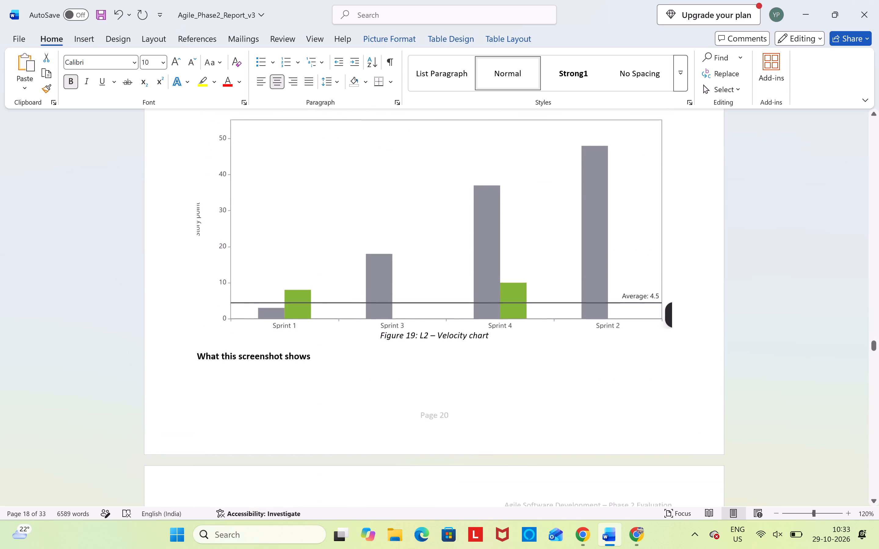
{"action": "scroll", "coordinate": [701, 424], "scroll_direction": "down", "scroll_amount": 3}
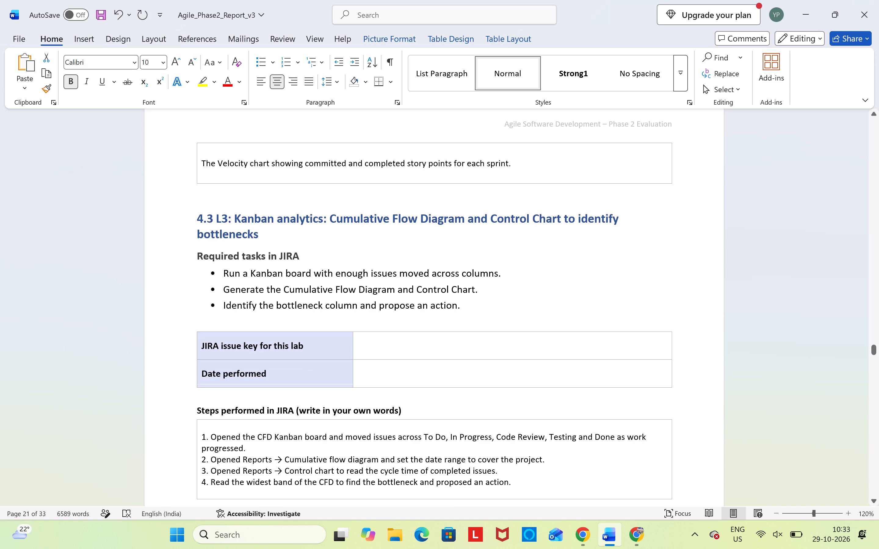
{"action": "scroll", "coordinate": [701, 424], "scroll_direction": "down", "scroll_amount": 1}
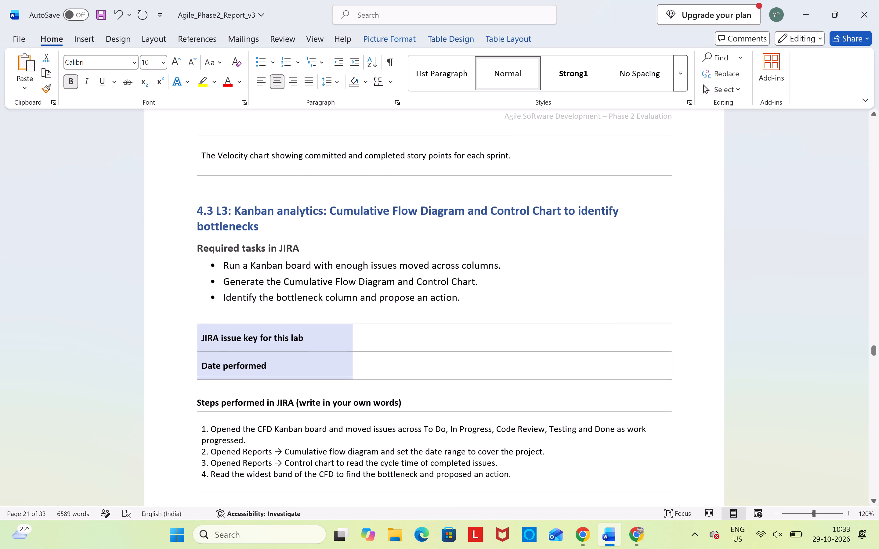
{"action": "scroll", "coordinate": [701, 424], "scroll_direction": "down", "scroll_amount": 2}
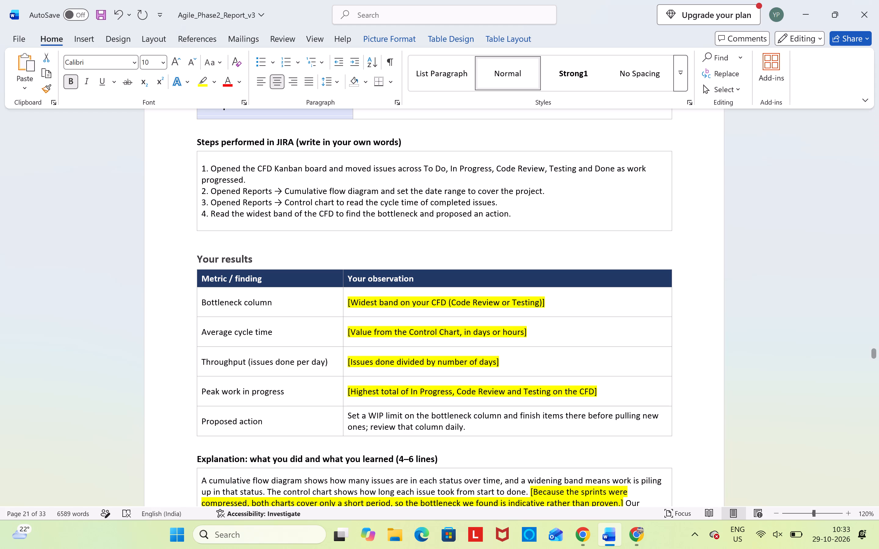
{"action": "scroll", "coordinate": [701, 424], "scroll_direction": "up", "scroll_amount": 1}
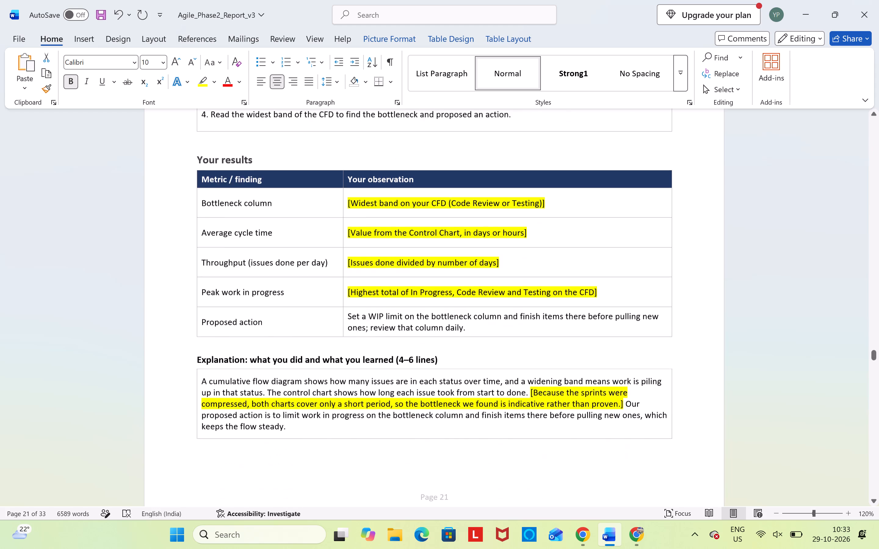
{"action": "scroll", "coordinate": [701, 424], "scroll_direction": "up", "scroll_amount": 1}
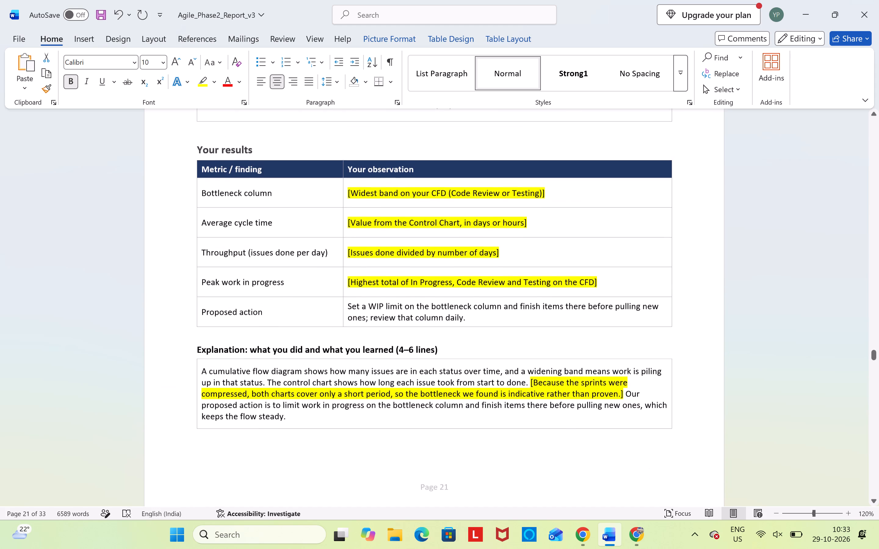
{"action": "scroll", "coordinate": [701, 424], "scroll_direction": "up", "scroll_amount": 1}
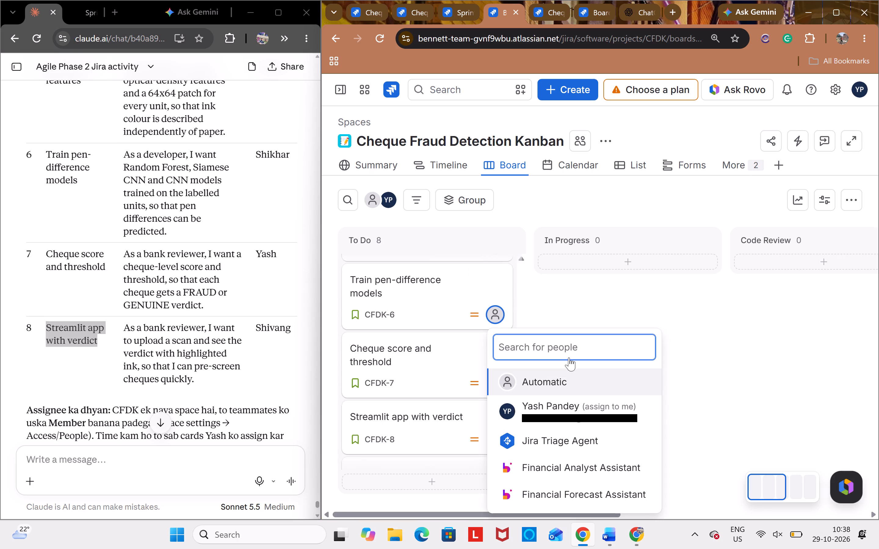
{"action": "type", "text": "shubham"}
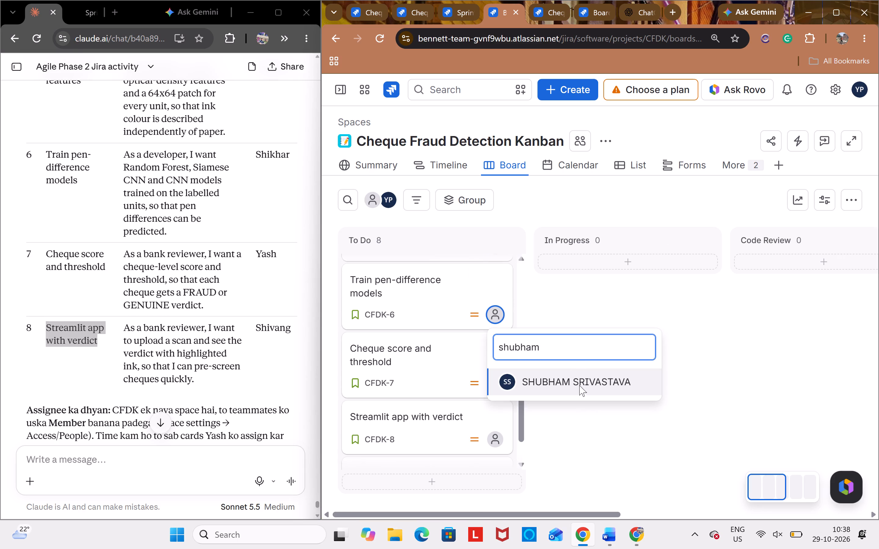
{"action": "left_click", "coordinate": [580, 374]}
Assign the "Cheque score and threshold" card (CFDK-7) to Shikhar.
{"action": "left_click", "coordinate": [497, 382]}
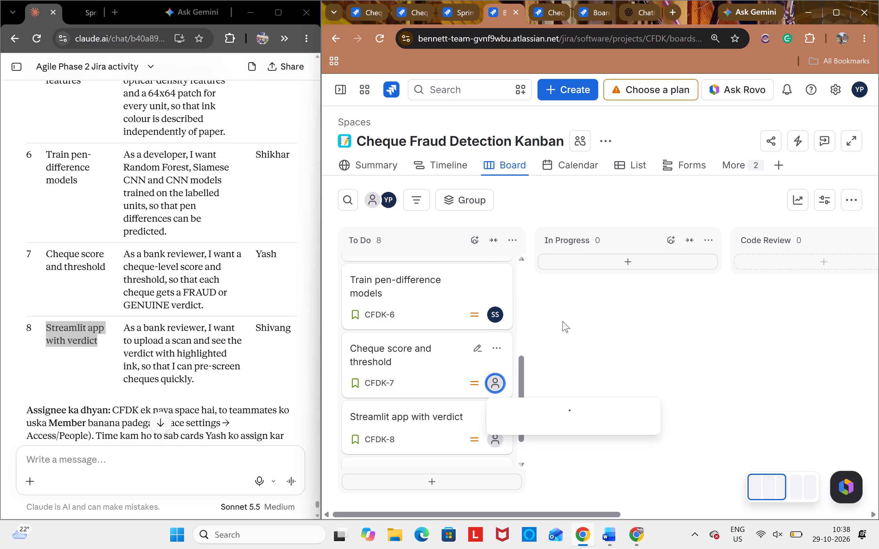
{"action": "type", "text": "shikhar"}
{"action": "left_click", "coordinate": [529, 452]}
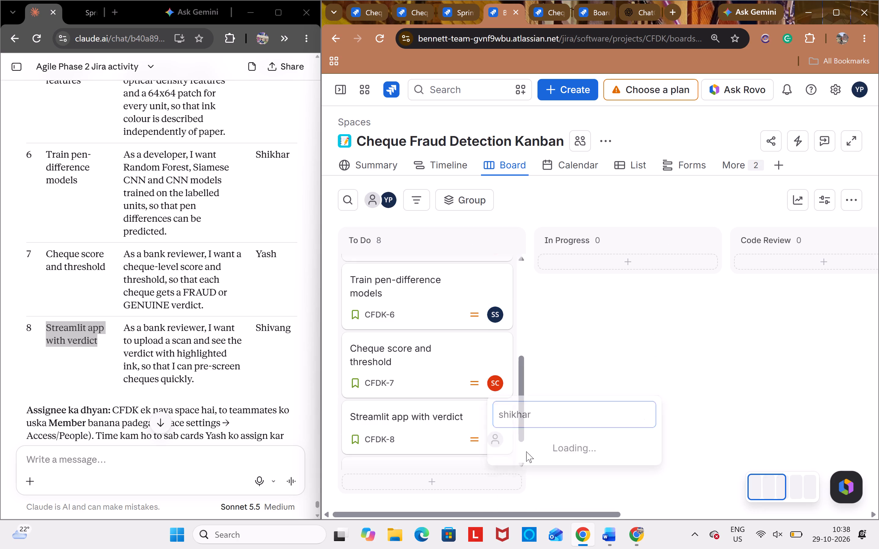
Assign the "Streamlit app with verdict" card (CFDK-8) to Yash.
{"action": "left_click", "coordinate": [497, 443]}
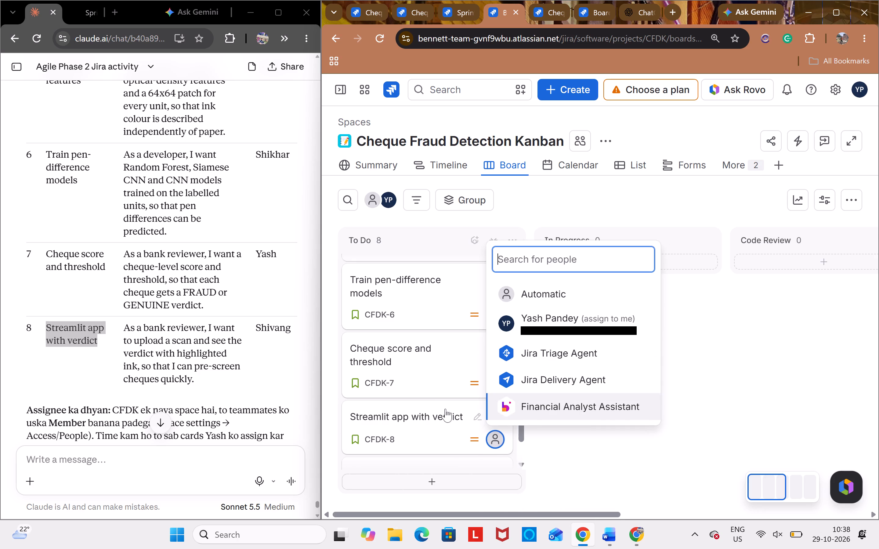
{"action": "left_click", "coordinate": [544, 316]}
Assign the "Isolate handwriting" card (CFDK-3) to Shivang.
{"action": "scroll", "coordinate": [470, 382], "scroll_direction": "down", "scroll_amount": 1}
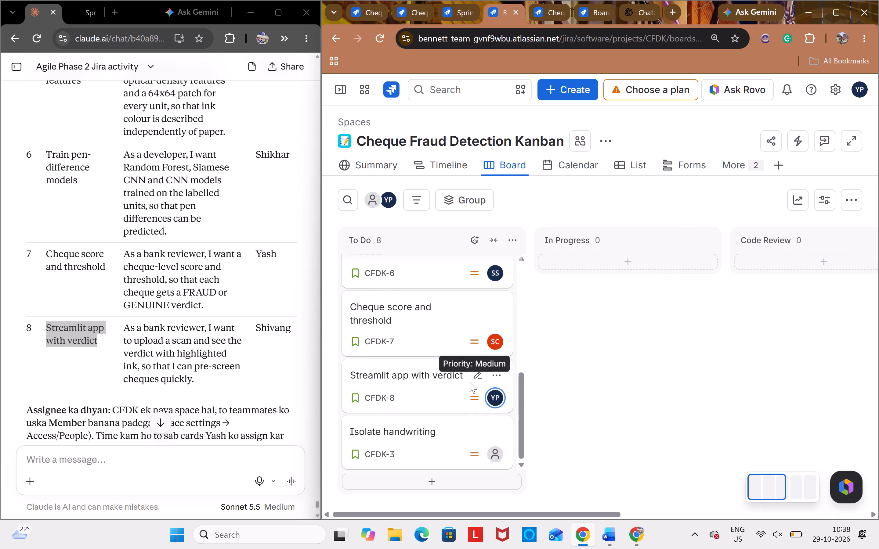
{"action": "scroll", "coordinate": [470, 382], "scroll_direction": "down", "scroll_amount": 1}
{"action": "left_click", "coordinate": [496, 456]}
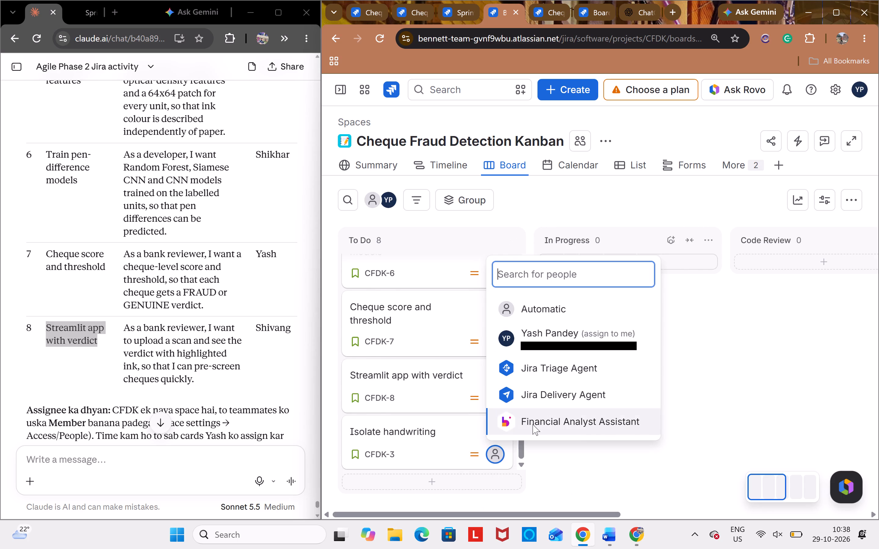
{"action": "type", "text": "shivang"}
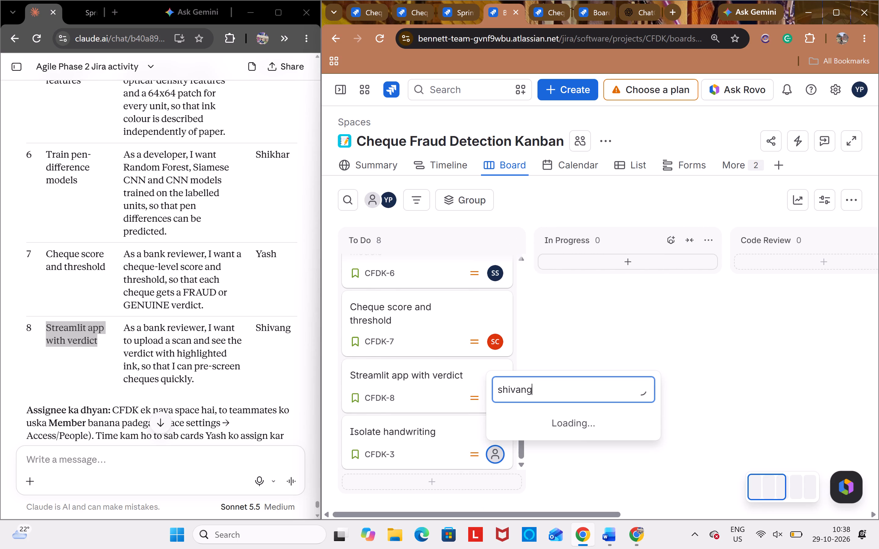
{"action": "left_click", "coordinate": [575, 417]}
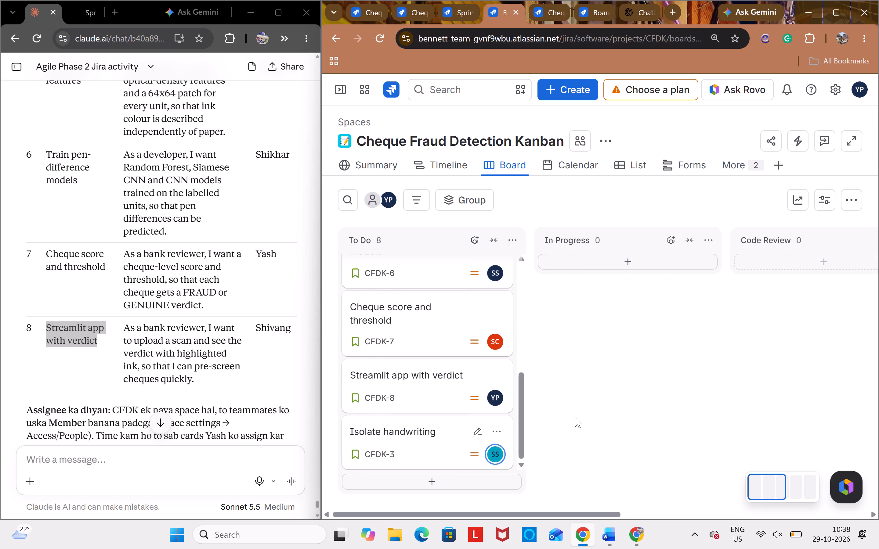
Check Claude's card-moving instructions, and move cards CFDK-1, CFDK-2 and CFDK-4 from To Do to In Progress.
{"action": "scroll", "coordinate": [114, 353], "scroll_direction": "down", "scroll_amount": 3}
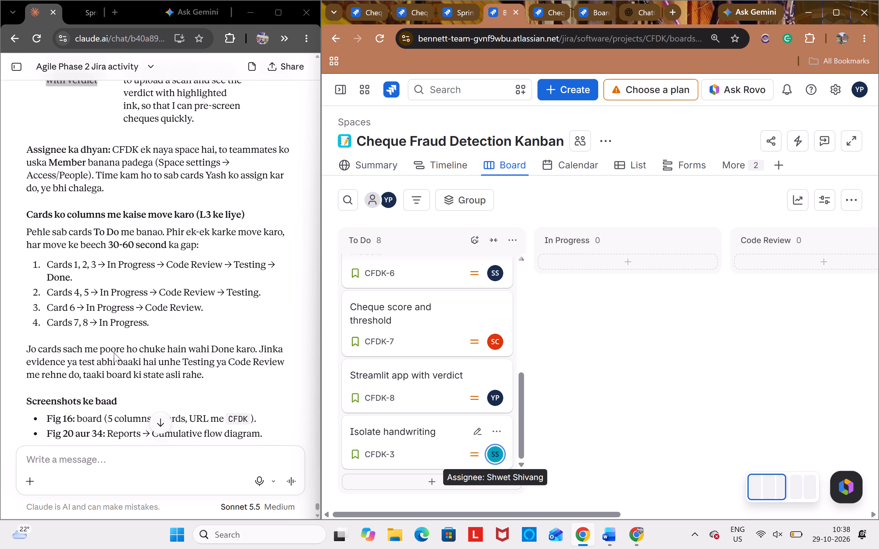
{"action": "scroll", "coordinate": [114, 353], "scroll_direction": "down", "scroll_amount": 1}
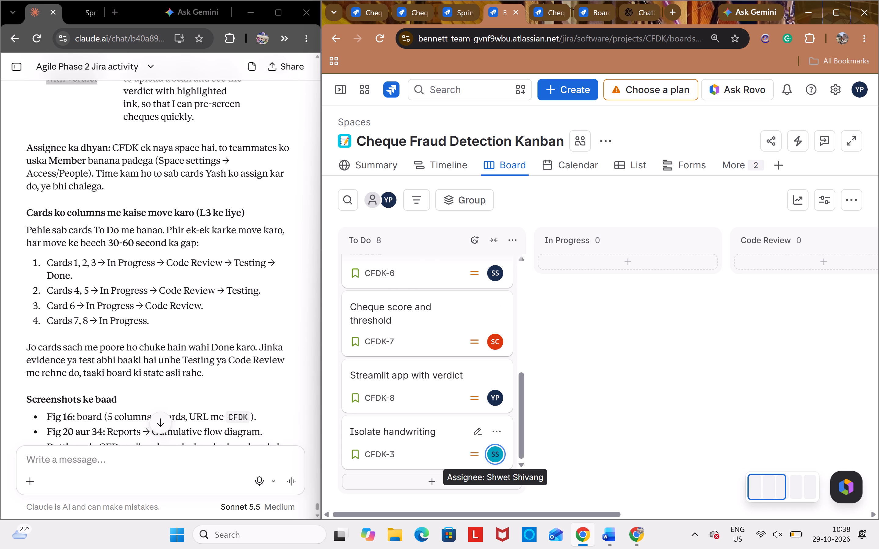
{"action": "scroll", "coordinate": [422, 265], "scroll_direction": "up", "scroll_amount": 3}
{"action": "left_click_drag", "start_coordinate": [418, 277], "coordinate": [623, 309]}
{"action": "left_click", "coordinate": [364, 297]}
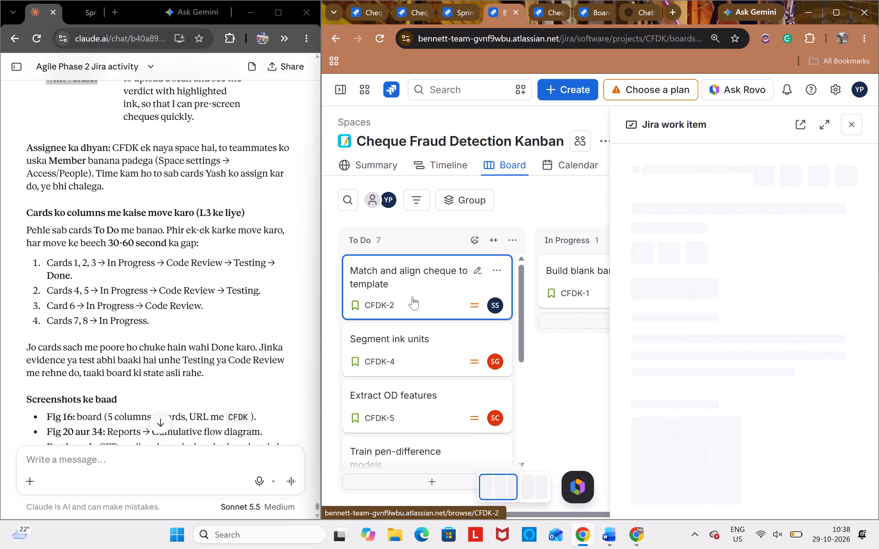
{"action": "left_click_drag", "start_coordinate": [412, 296], "coordinate": [568, 314]}
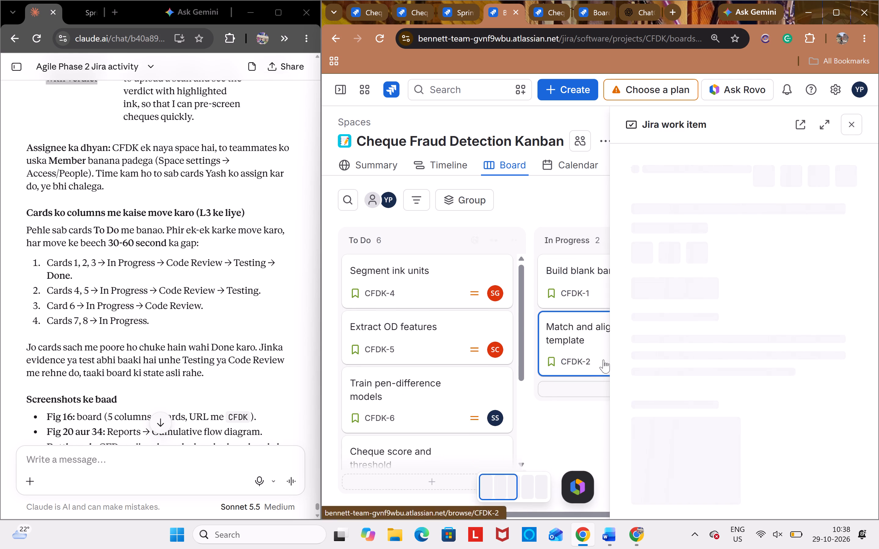
{"action": "left_click", "coordinate": [852, 131]}
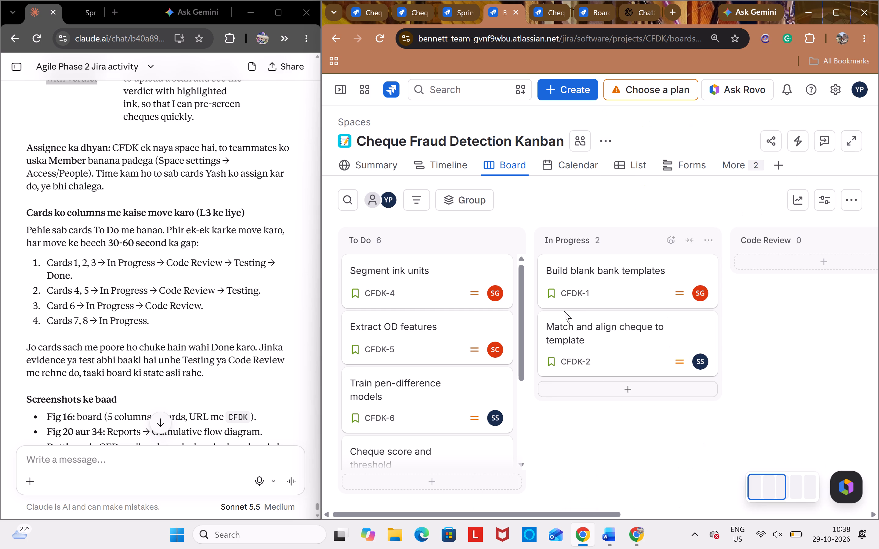
{"action": "left_click_drag", "start_coordinate": [418, 276], "coordinate": [628, 416]}
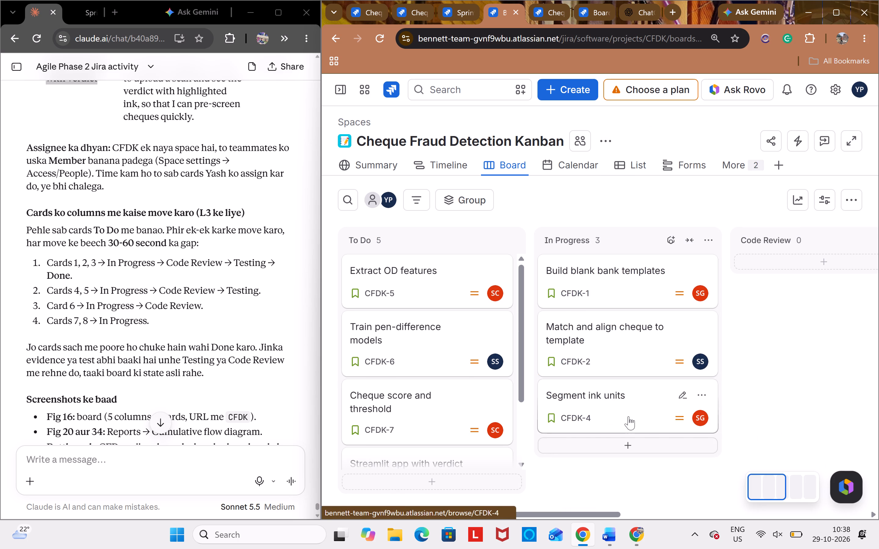
Move the "Extract OD features" (CFDK-5) and "Train pen-difference models" (CFDK-6) cards from To Do to Code Review.
{"action": "left_click_drag", "start_coordinate": [422, 277], "coordinate": [792, 314]}
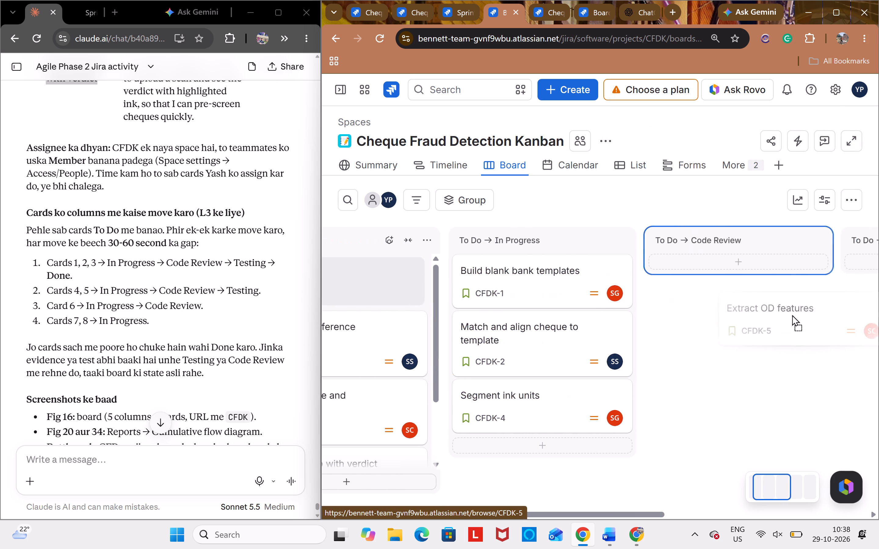
{"action": "left_click_drag", "start_coordinate": [792, 314], "coordinate": [792, 314]}
{"action": "scroll", "coordinate": [792, 314], "scroll_direction": "right", "scroll_amount": 4}
{"action": "left_click_drag", "start_coordinate": [440, 289], "coordinate": [663, 373]}
{"action": "scroll", "coordinate": [663, 373], "scroll_direction": "right", "scroll_amount": 4}
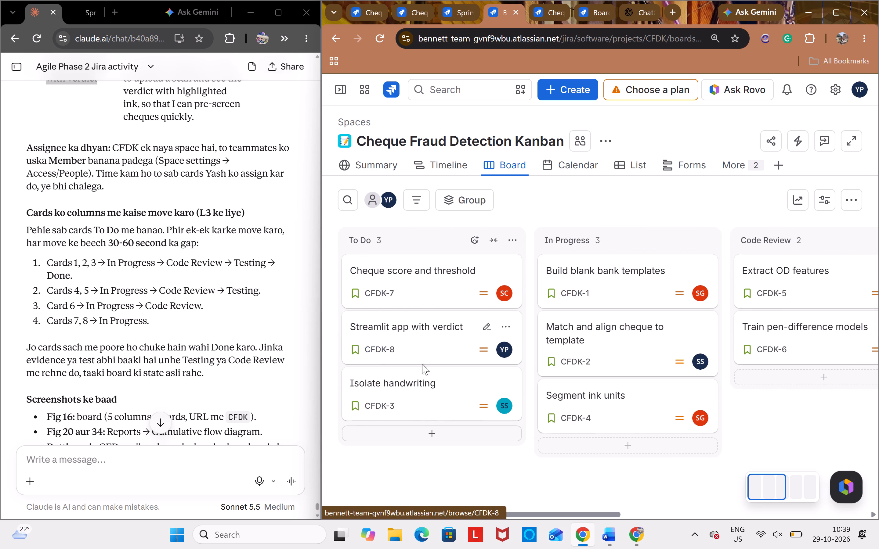
Move the "Isolate handwriting" card (CFDK-3) from To Do to Done.
{"action": "left_click_drag", "start_coordinate": [432, 395], "coordinate": [851, 321]}
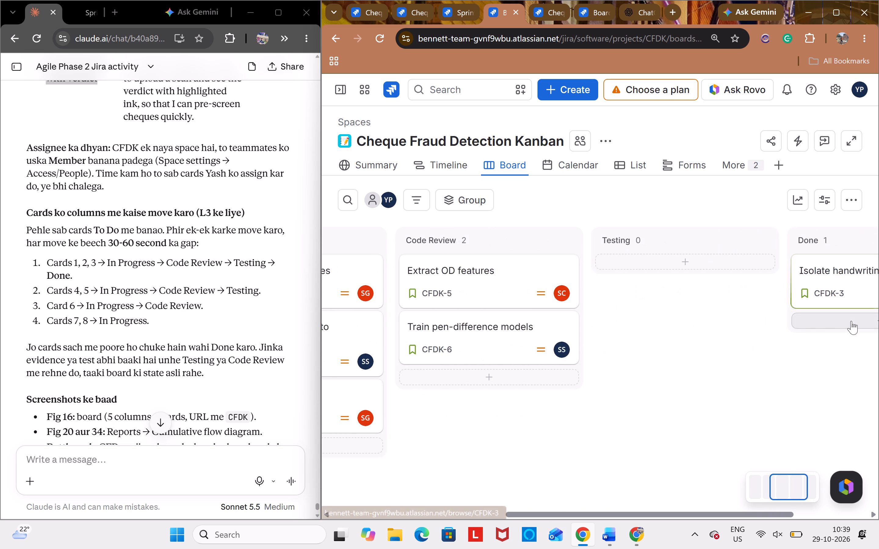
{"action": "scroll", "coordinate": [684, 326], "scroll_direction": "right", "scroll_amount": 5}
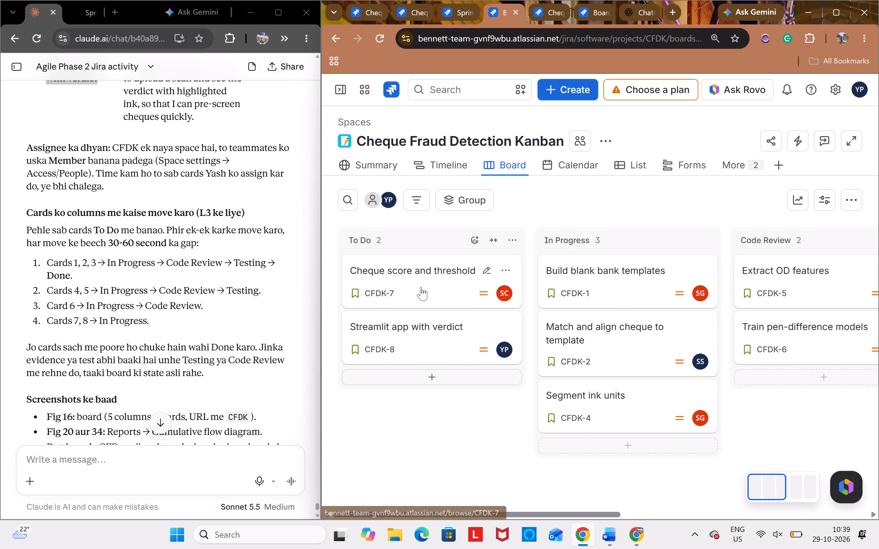
Move the "Cheque score and threshold" (CFDK-7) and "Streamlit app with verdict" (CFDK-8) cards from To Do to Testing.
{"action": "left_click_drag", "start_coordinate": [421, 287], "coordinate": [710, 330]}
{"action": "scroll", "coordinate": [710, 330], "scroll_direction": "right", "scroll_amount": 1}
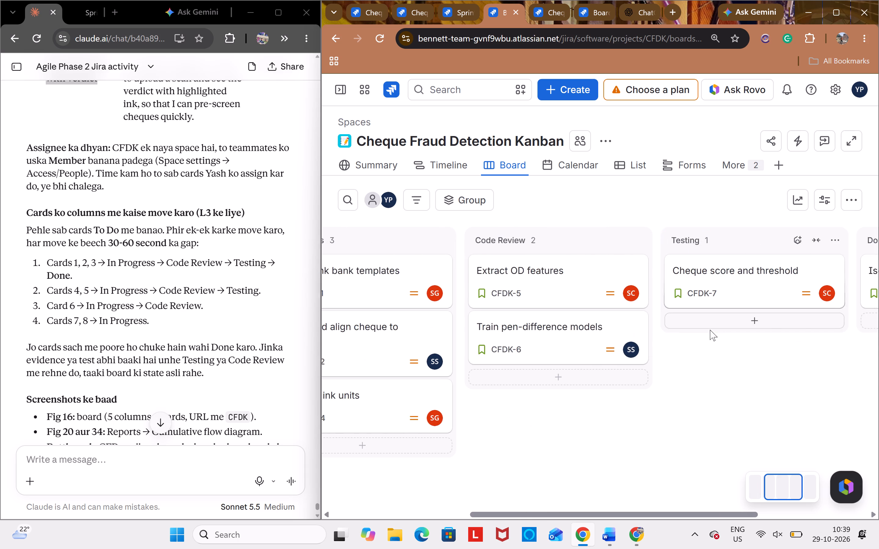
{"action": "scroll", "coordinate": [710, 330], "scroll_direction": "right", "scroll_amount": 2}
{"action": "left_click_drag", "start_coordinate": [442, 271], "coordinate": [830, 293]}
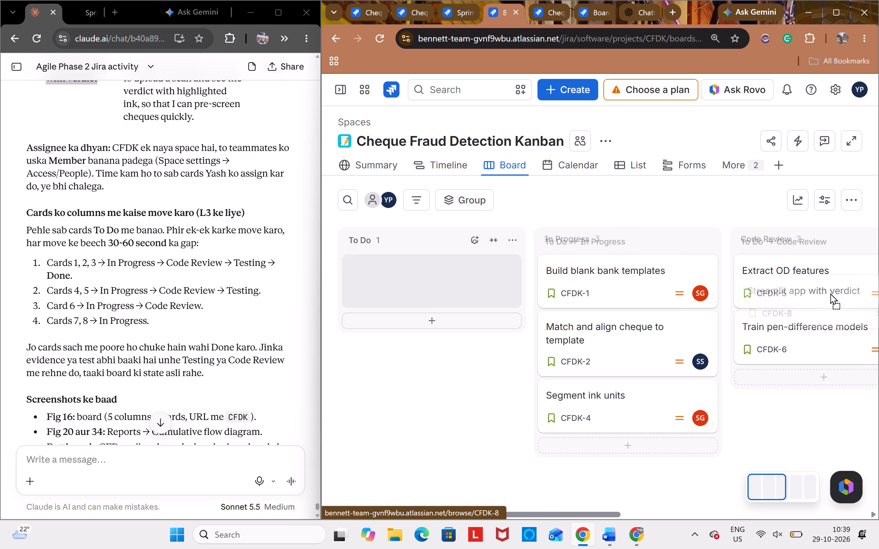
{"action": "left_click_drag", "start_coordinate": [830, 293], "coordinate": [709, 346]}
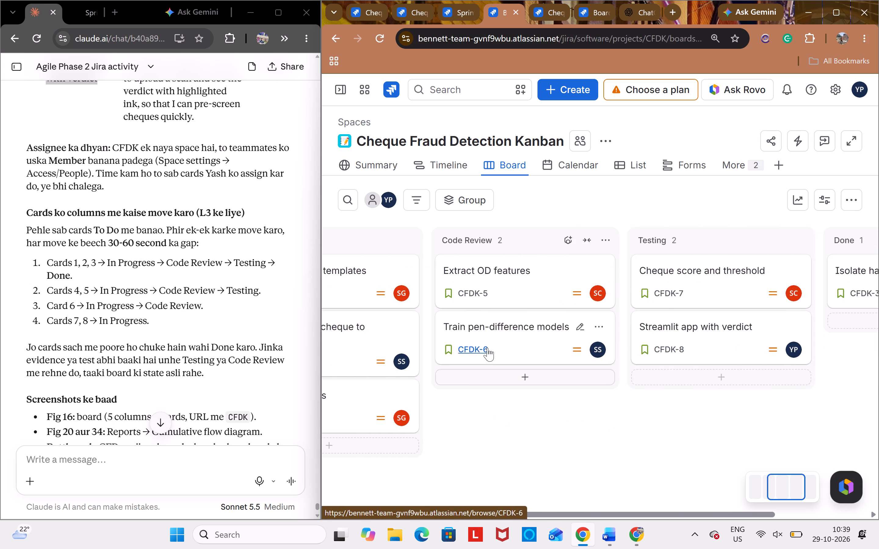
{"action": "scroll", "coordinate": [487, 348], "scroll_direction": "right", "scroll_amount": 5}
Review Claude's list of required screenshots and the L3 Kanban analytics tasks and results table in the Word report.
{"action": "scroll", "coordinate": [221, 393], "scroll_direction": "down", "scroll_amount": 1}
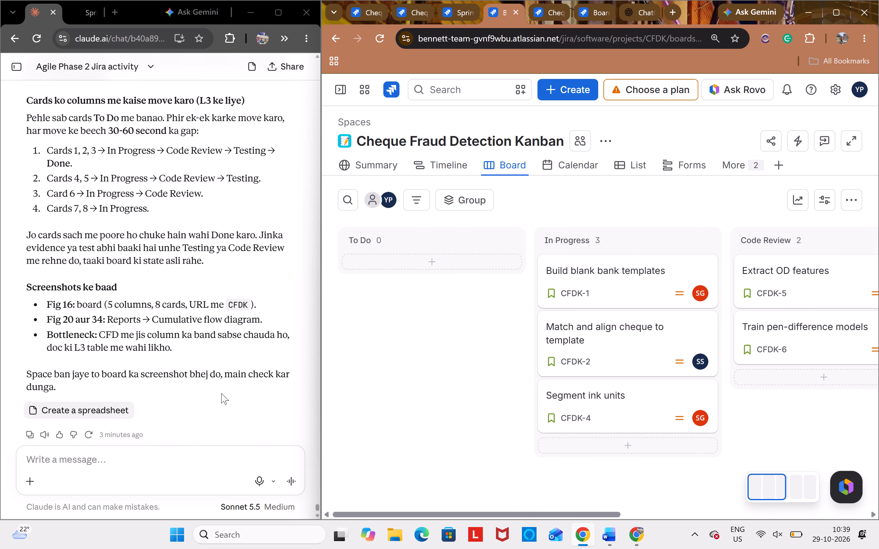
{"action": "scroll", "coordinate": [221, 393], "scroll_direction": "down", "scroll_amount": 2}
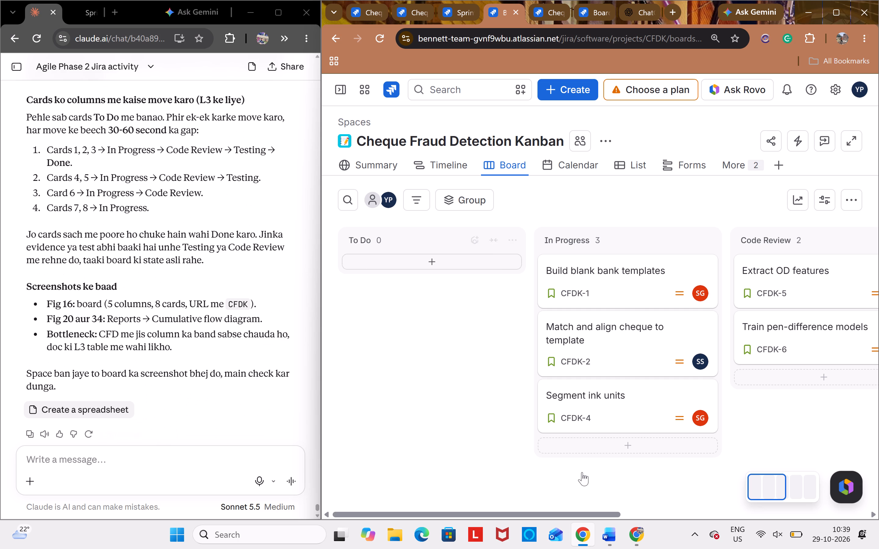
{"action": "left_click", "coordinate": [610, 540]}
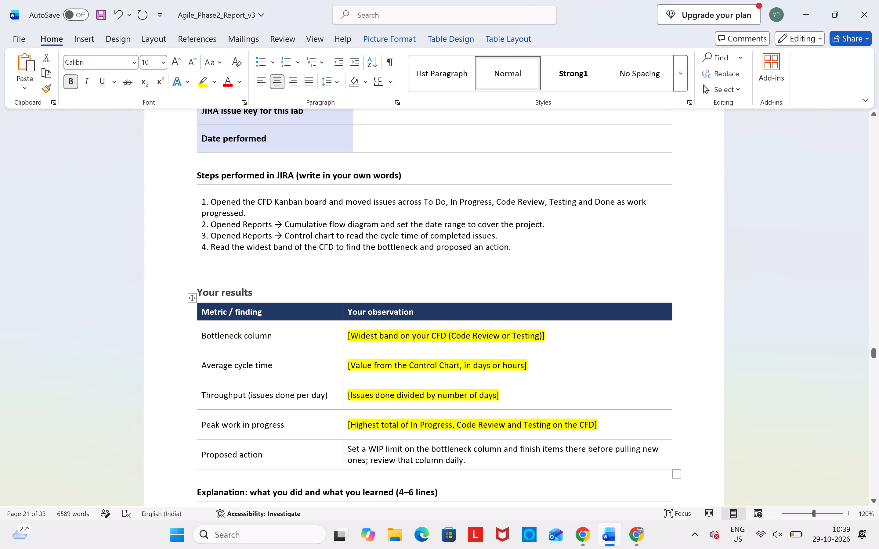
{"action": "scroll", "coordinate": [541, 452], "scroll_direction": "up", "scroll_amount": 4}
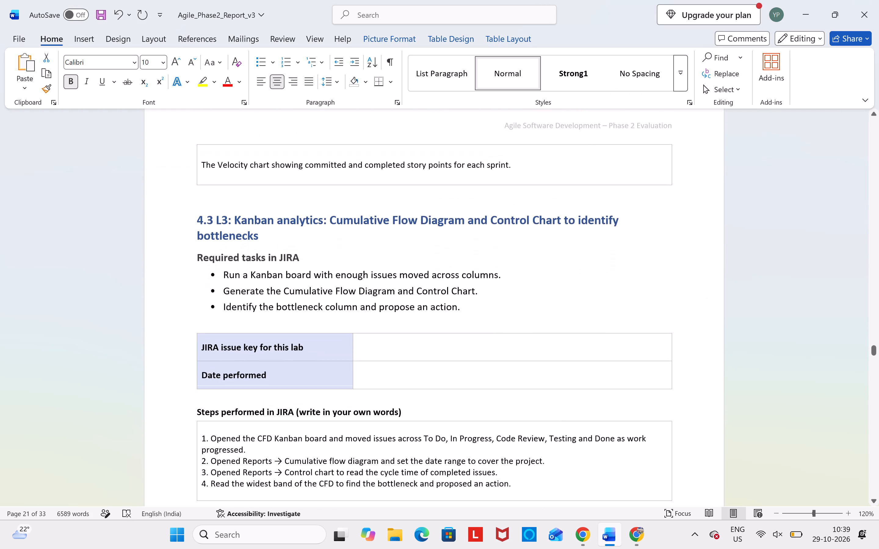
{"action": "scroll", "coordinate": [541, 452], "scroll_direction": "down", "scroll_amount": 1}
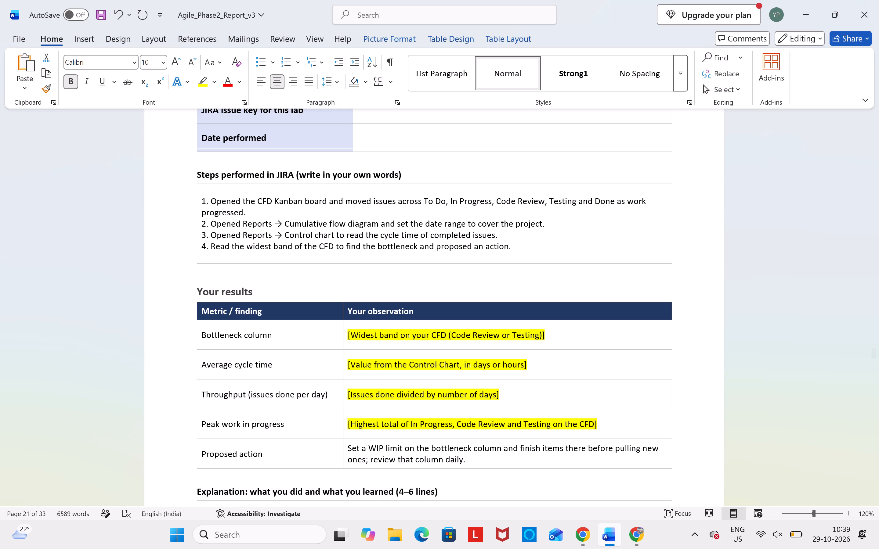
{"action": "left_click", "coordinate": [626, 548]}
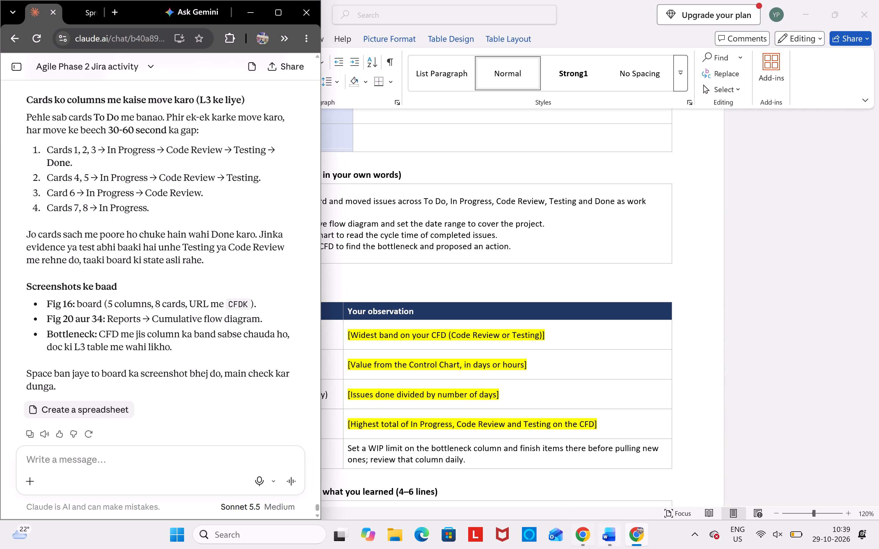
{"action": "left_click", "coordinate": [574, 529]}
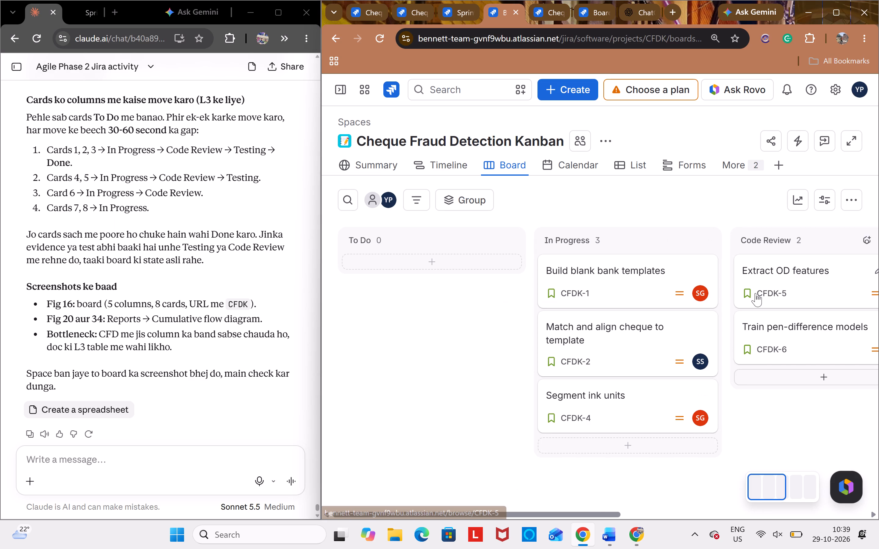
Maximize the Jira window and add the Reports view to the Cheque Fraud Detection Kanban space's navigation.
{"action": "left_click", "coordinate": [827, 7]}
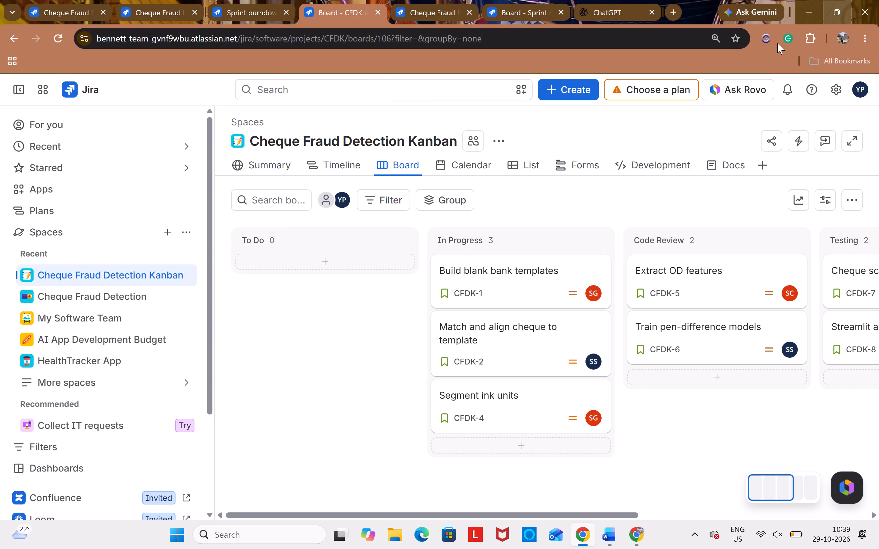
{"action": "left_click", "coordinate": [767, 160]}
{"action": "left_click", "coordinate": [561, 411]}
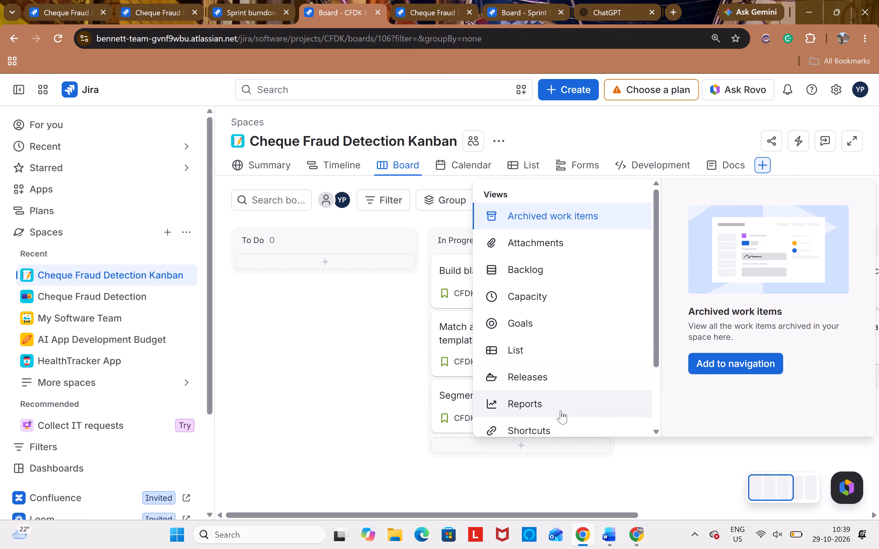
{"action": "left_click", "coordinate": [729, 359]}
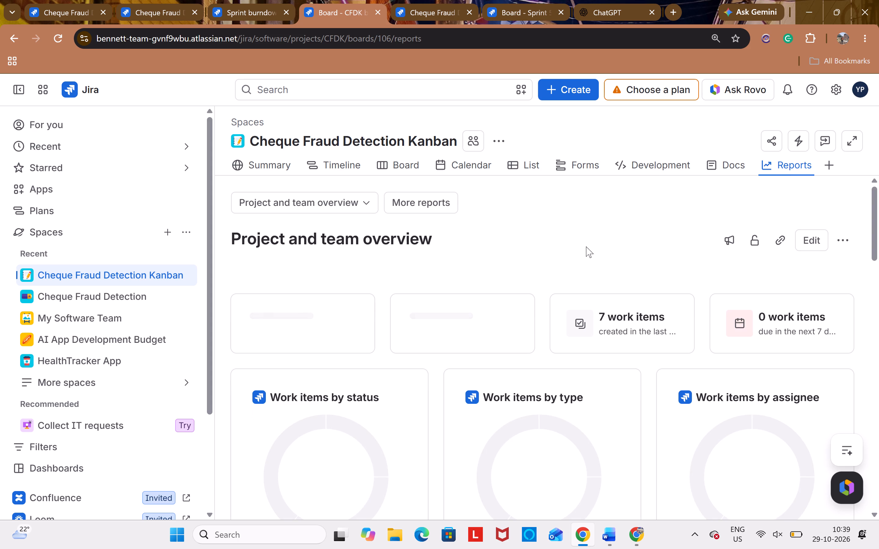
Open the Cumulative flow diagram from the Kanban space's additional reports.
{"action": "left_click", "coordinate": [408, 212]}
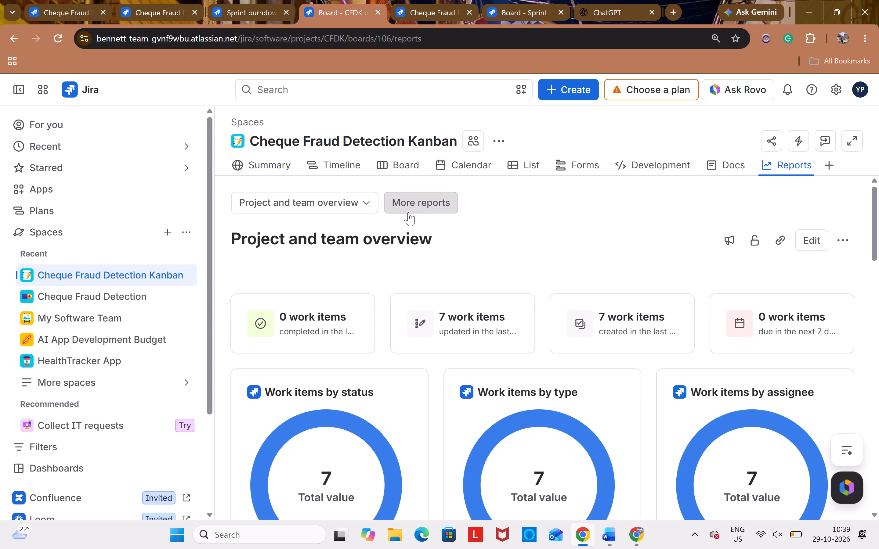
{"action": "scroll", "coordinate": [457, 329], "scroll_direction": "down", "scroll_amount": 2}
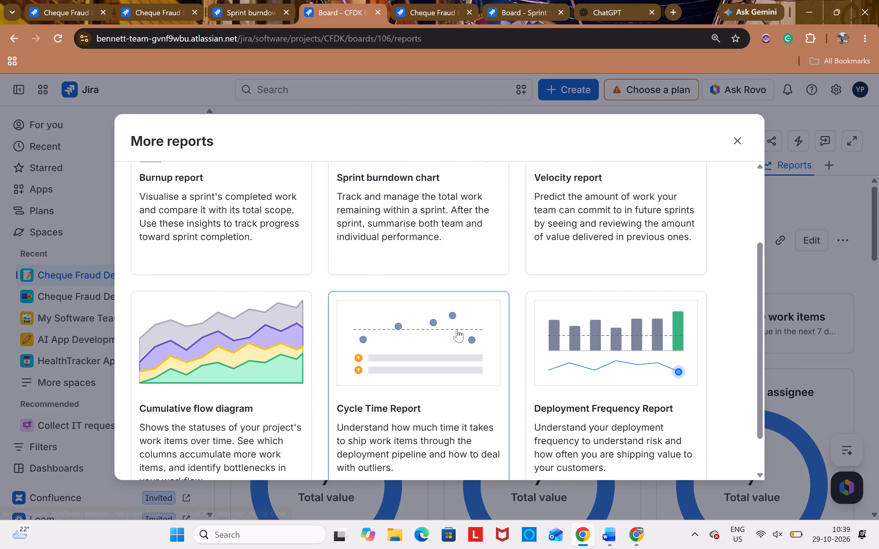
{"action": "left_click", "coordinate": [231, 413]}
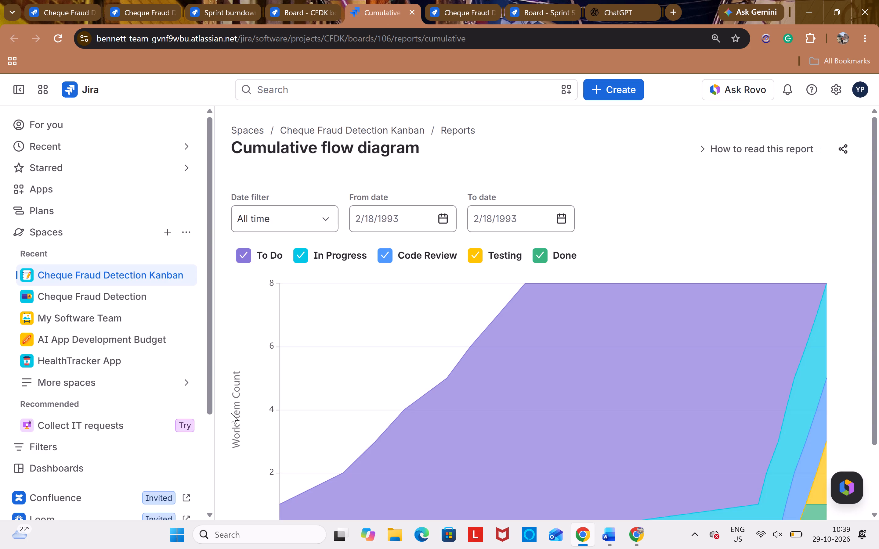
Hide the To Do status from the cumulative flow diagram.
{"action": "scroll", "coordinate": [231, 413], "scroll_direction": "down", "scroll_amount": 2}
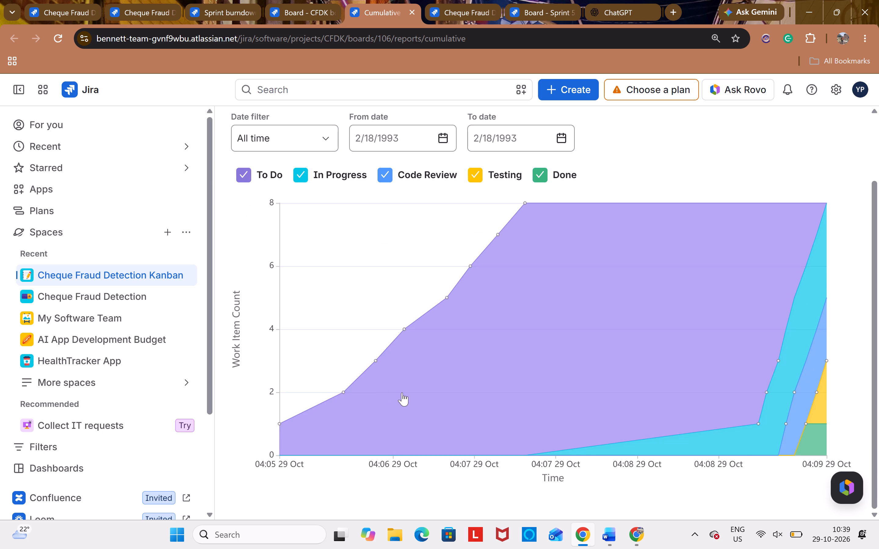
{"action": "left_click", "coordinate": [244, 178]}
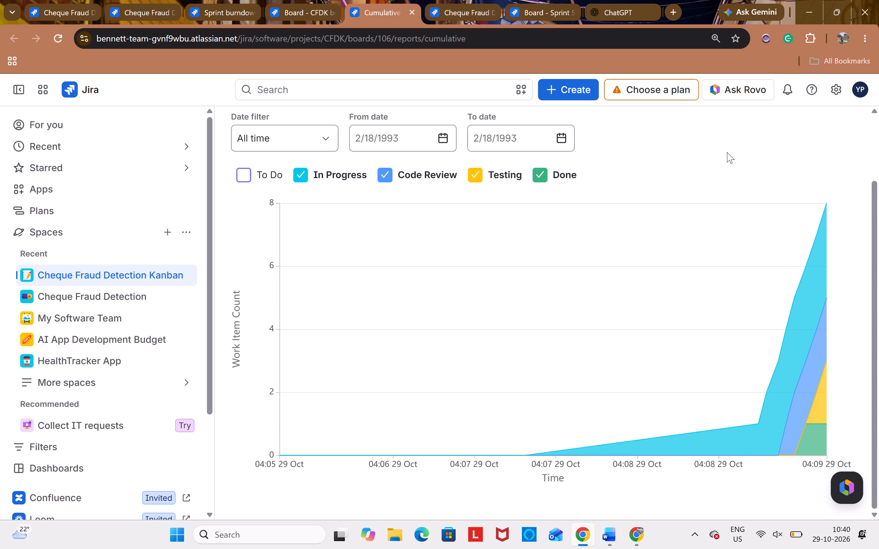
Capture a screenshot of the cumulative flow diagram page, including the browser address bar.
{"action": "key", "text": "shift+super+s"}
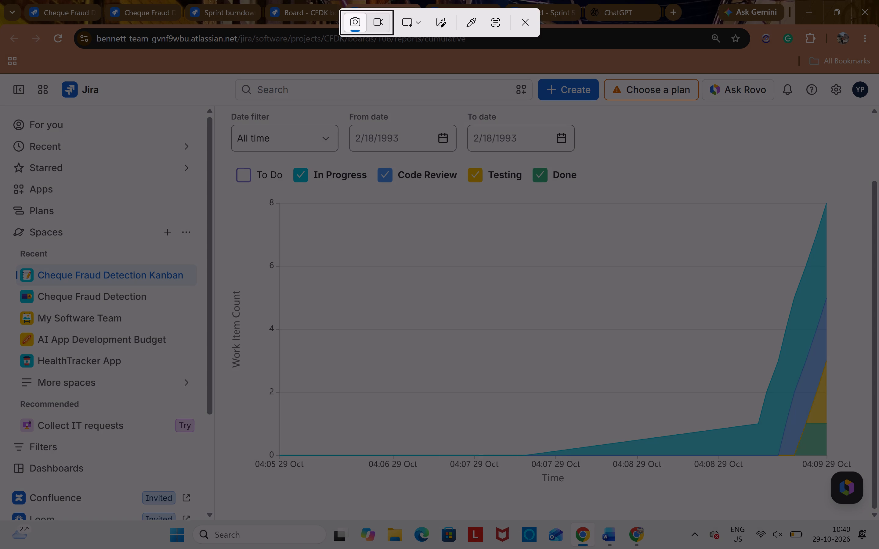
{"action": "left_click_drag", "start_coordinate": [0, 27], "coordinate": [657, 236]}
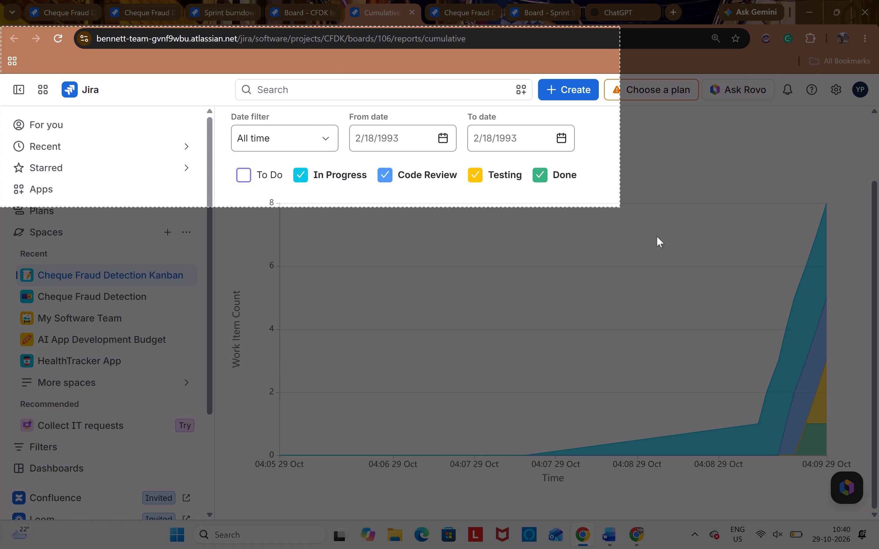
{"action": "left_click_drag", "start_coordinate": [657, 236], "coordinate": [877, 515]}
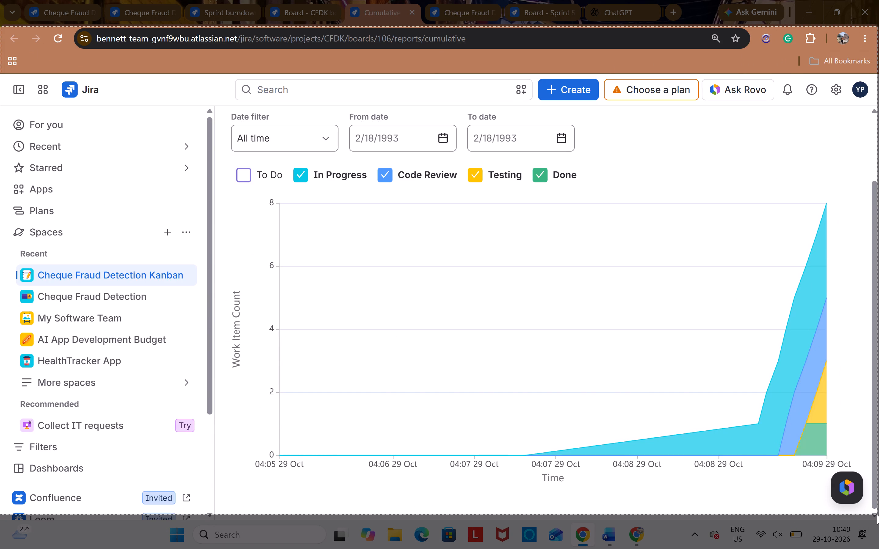
{"action": "left_click_drag", "start_coordinate": [877, 515], "coordinate": [878, 544]}
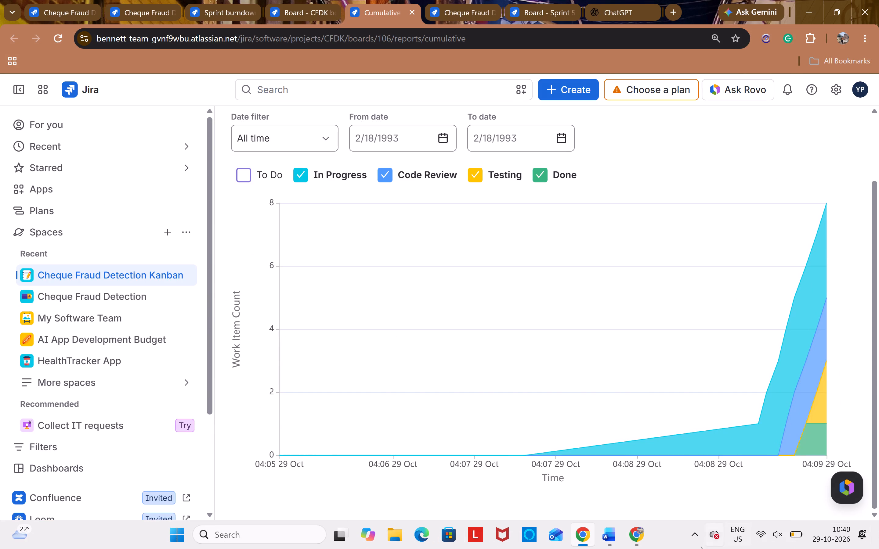
Switch to the Word report and look through section 4.3 L3 for the place for the cumulative flow diagram screenshot.
{"action": "left_click", "coordinate": [607, 547]}
{"action": "scroll", "coordinate": [536, 398], "scroll_direction": "up", "scroll_amount": 4}
{"action": "scroll", "coordinate": [536, 398], "scroll_direction": "down", "scroll_amount": 1}
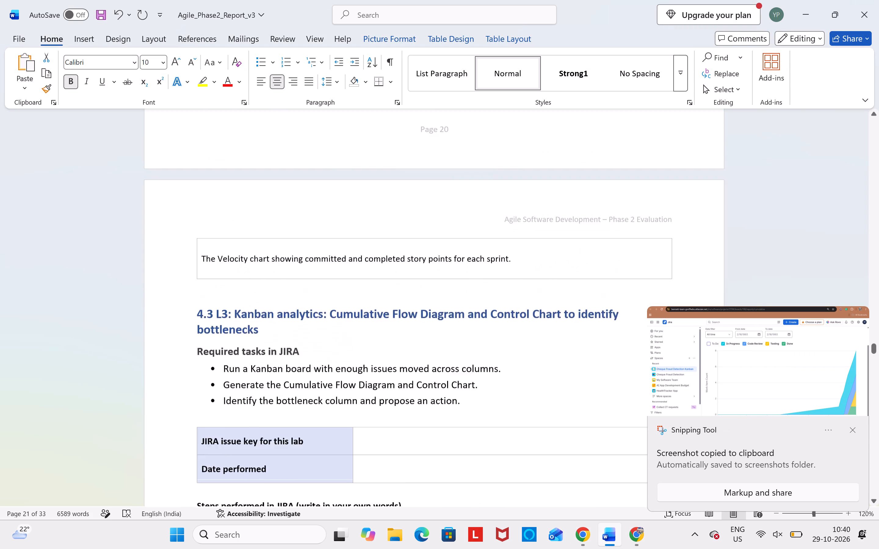
{"action": "scroll", "coordinate": [536, 398], "scroll_direction": "down", "scroll_amount": 1}
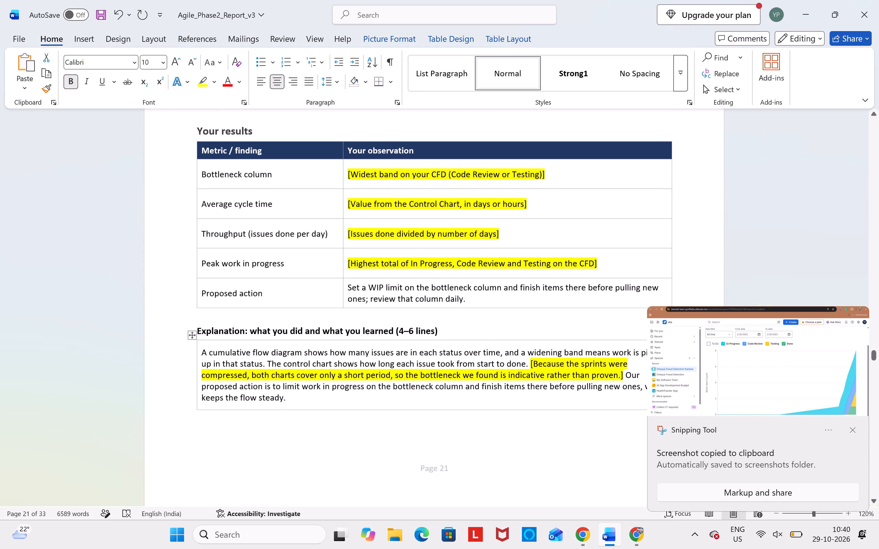
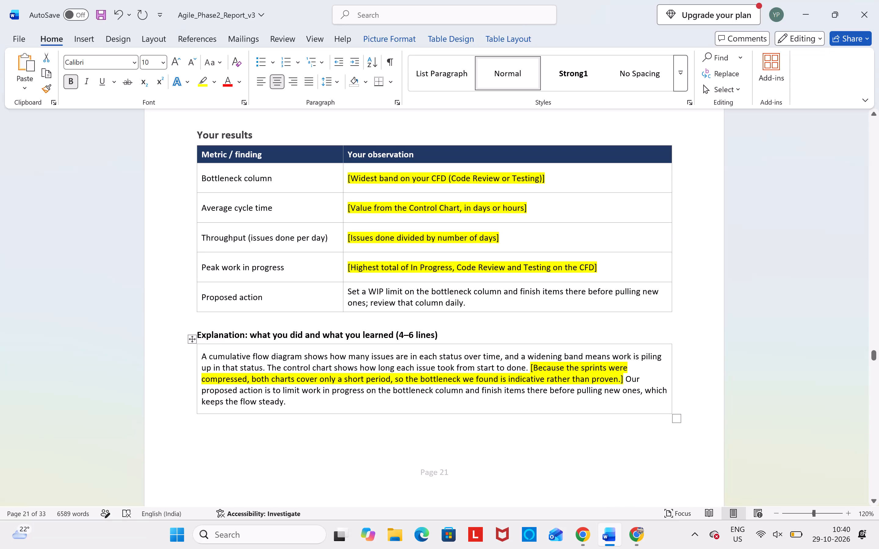
Return to the Jira cumulative flow diagram and show the To Do status again.
{"action": "left_click", "coordinate": [631, 532]}
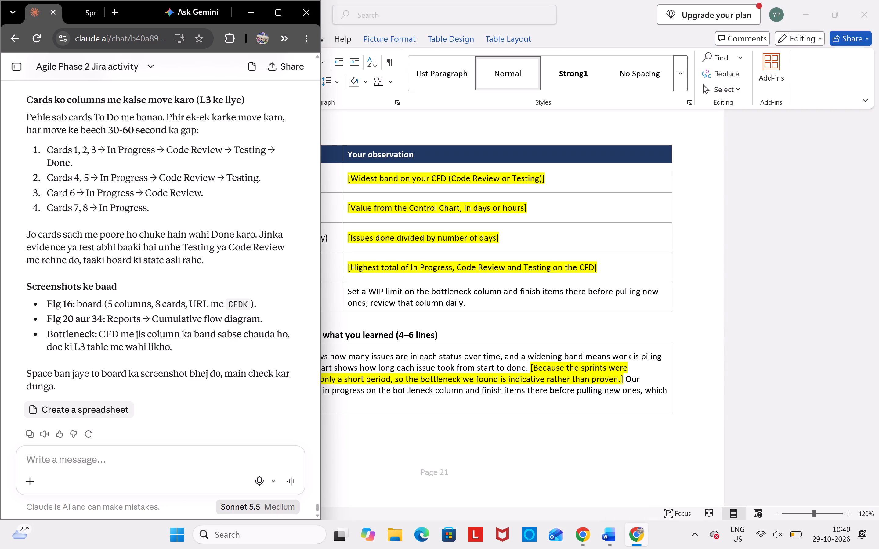
{"action": "left_click", "coordinate": [591, 540]}
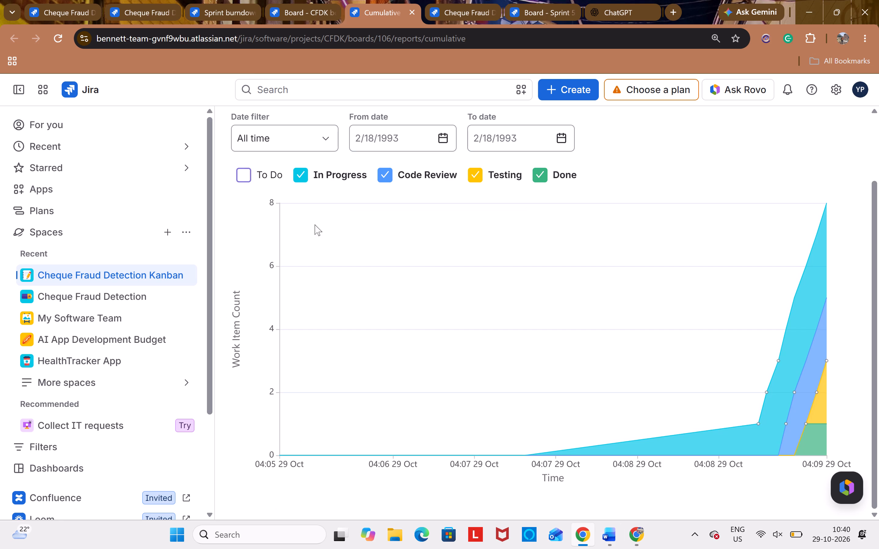
{"action": "left_click", "coordinate": [244, 176]}
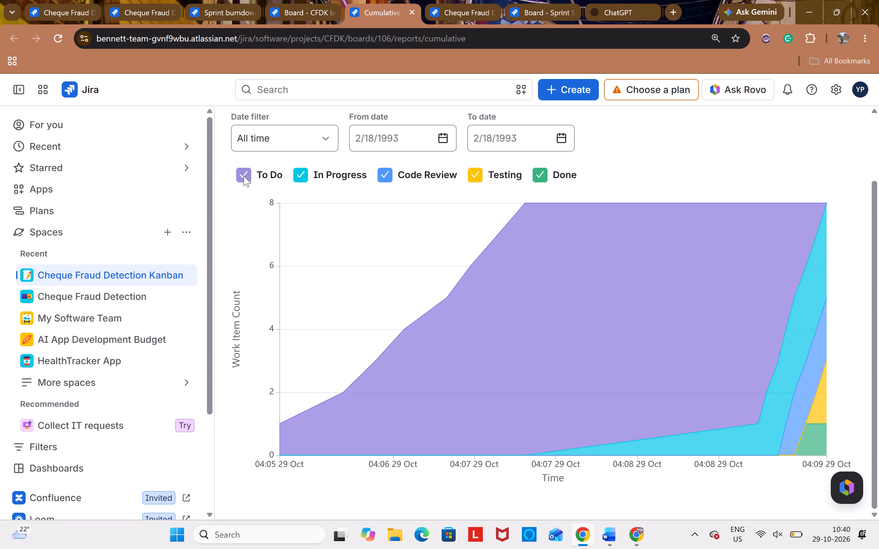
On the Cheque Fraud Detection Kanban board, move cards CFDK-5, CFDK-6 and CFDK-8 to the Done column.
{"action": "left_click", "coordinate": [128, 276]}
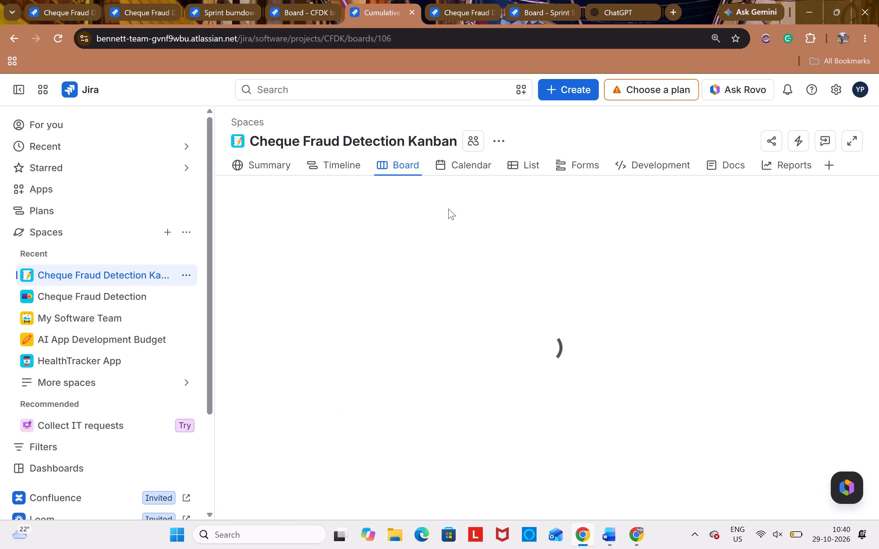
{"action": "scroll", "coordinate": [569, 303], "scroll_direction": "left", "scroll_amount": 2}
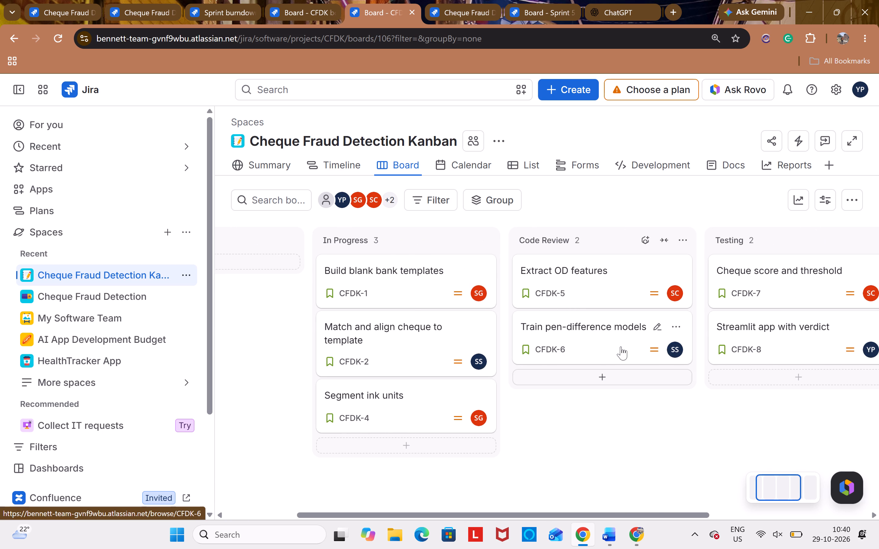
{"action": "scroll", "coordinate": [621, 346], "scroll_direction": "left", "scroll_amount": 2}
{"action": "left_click_drag", "start_coordinate": [479, 263], "coordinate": [827, 371]}
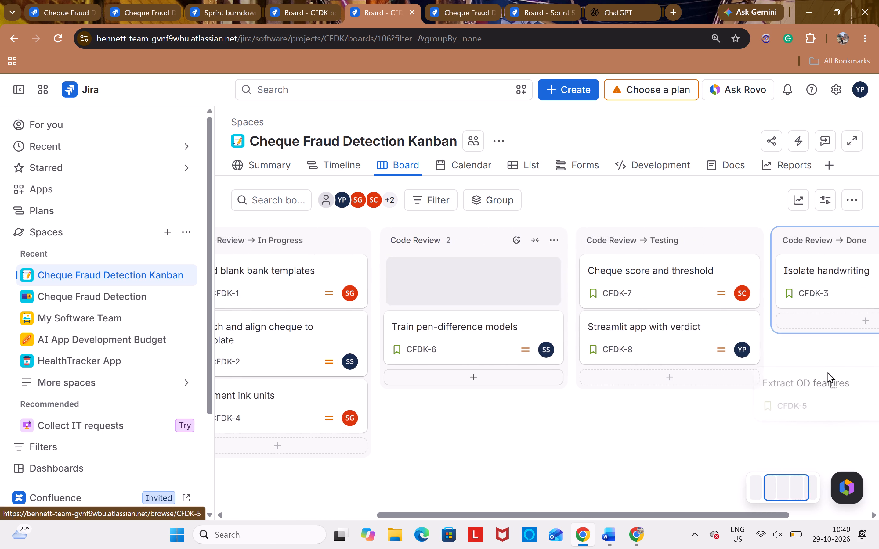
{"action": "left_click_drag", "start_coordinate": [827, 371], "coordinate": [830, 357]}
{"action": "left_click_drag", "start_coordinate": [366, 285], "coordinate": [805, 390]}
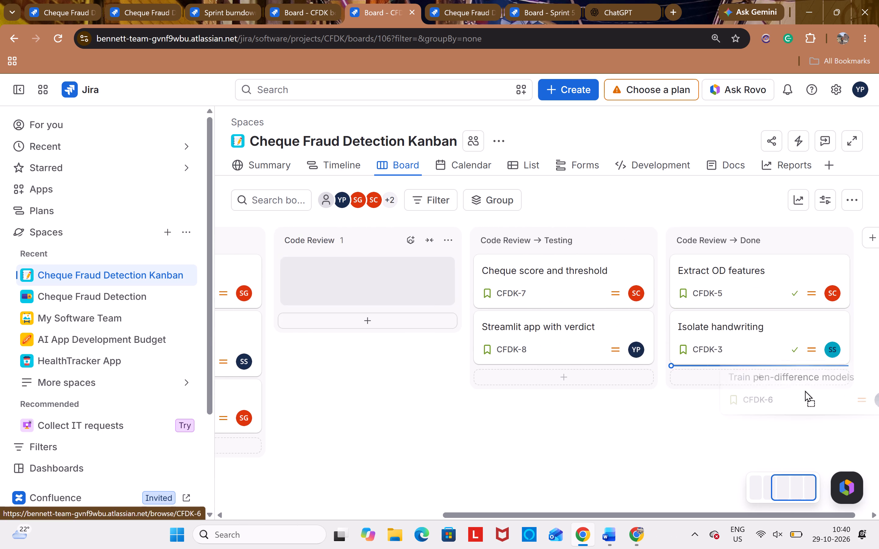
{"action": "left_click_drag", "start_coordinate": [805, 390], "coordinate": [763, 403]}
{"action": "left_click_drag", "start_coordinate": [531, 335], "coordinate": [708, 423]}
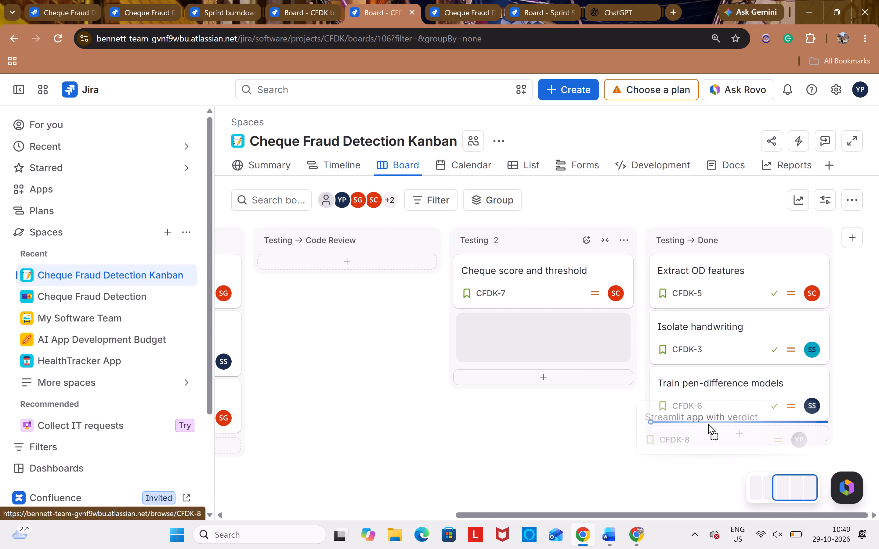
{"action": "left_click_drag", "start_coordinate": [708, 423], "coordinate": [708, 424]}
Open the Cumulative flow diagram again from the Kanban space's additional reports.
{"action": "left_click", "coordinate": [788, 172]}
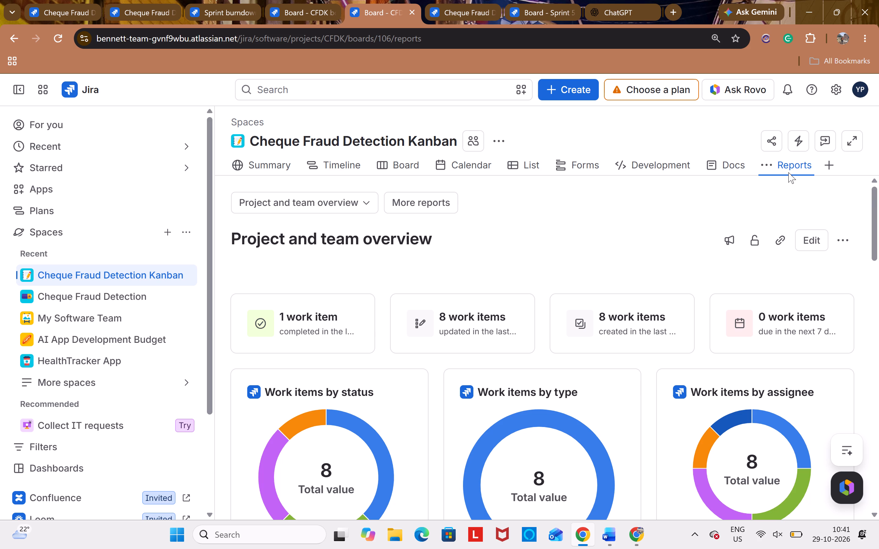
{"action": "scroll", "coordinate": [788, 172], "scroll_direction": "down", "scroll_amount": 2}
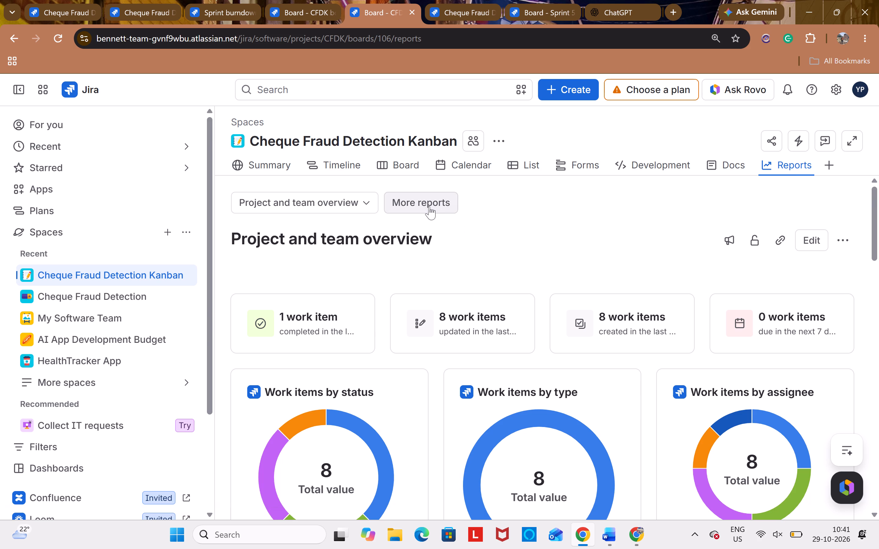
{"action": "left_click", "coordinate": [429, 206]}
{"action": "left_click", "coordinate": [223, 416]}
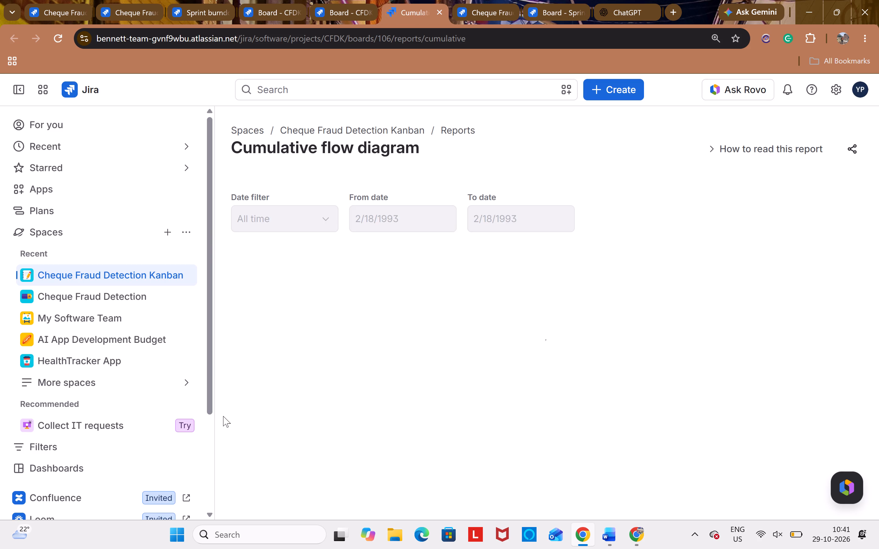
Capture a screenshot of the updated cumulative flow diagram with all five statuses, including the browser address bar.
{"action": "scroll", "coordinate": [223, 416], "scroll_direction": "down", "scroll_amount": 1}
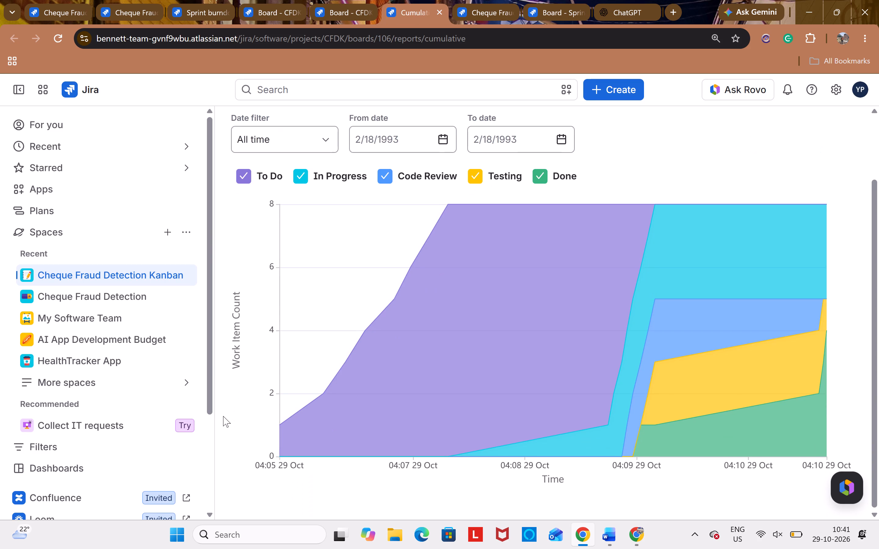
{"action": "scroll", "coordinate": [223, 416], "scroll_direction": "down", "scroll_amount": 1}
{"action": "key", "text": "shift+super+s"}
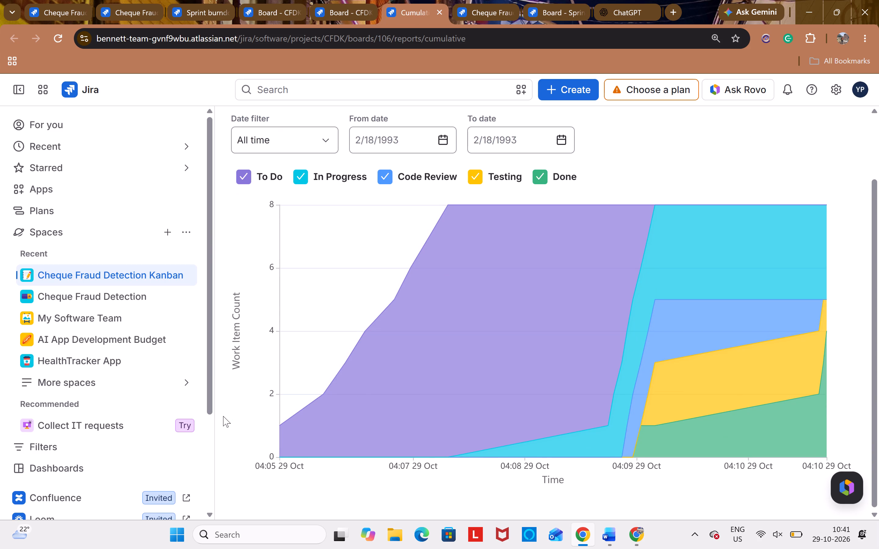
{"action": "left_click_drag", "start_coordinate": [0, 22], "coordinate": [878, 512]}
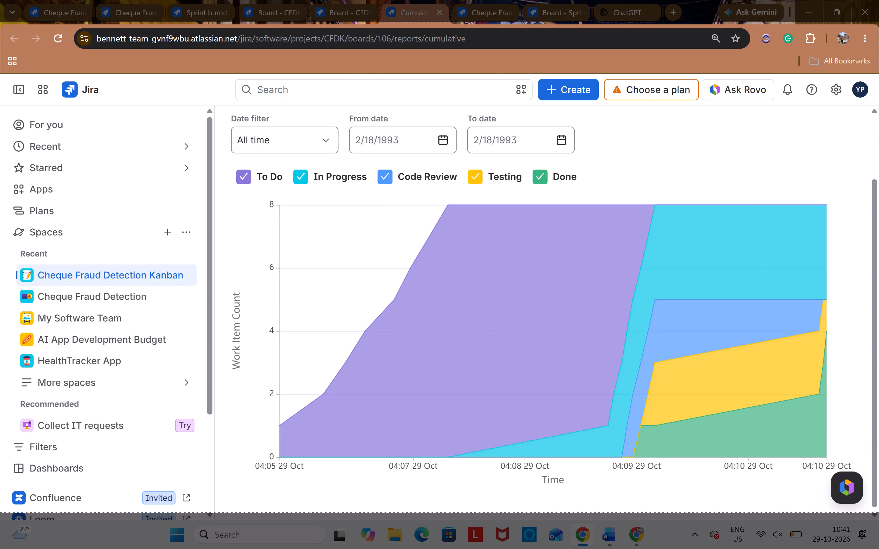
{"action": "left_click_drag", "start_coordinate": [878, 512], "coordinate": [878, 514]}
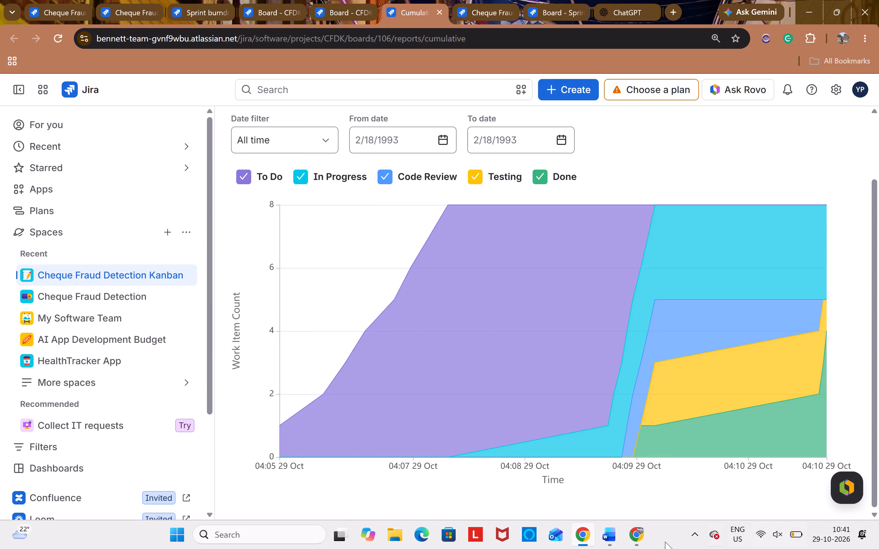
In the Word report, replace the Figure 20 placeholder text with the cumulative flow diagram screenshot.
{"action": "left_click", "coordinate": [601, 526]}
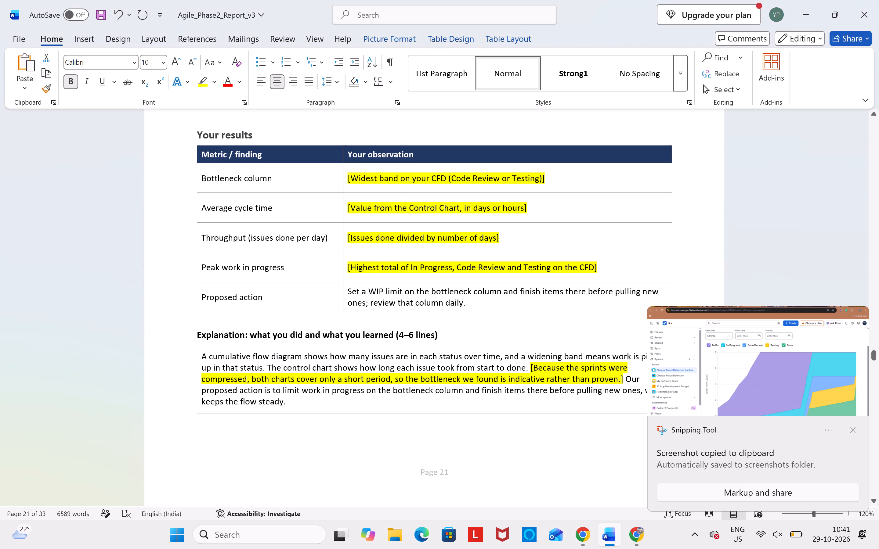
{"action": "scroll", "coordinate": [531, 432], "scroll_direction": "up", "scroll_amount": 3}
{"action": "scroll", "coordinate": [531, 432], "scroll_direction": "down", "scroll_amount": 1}
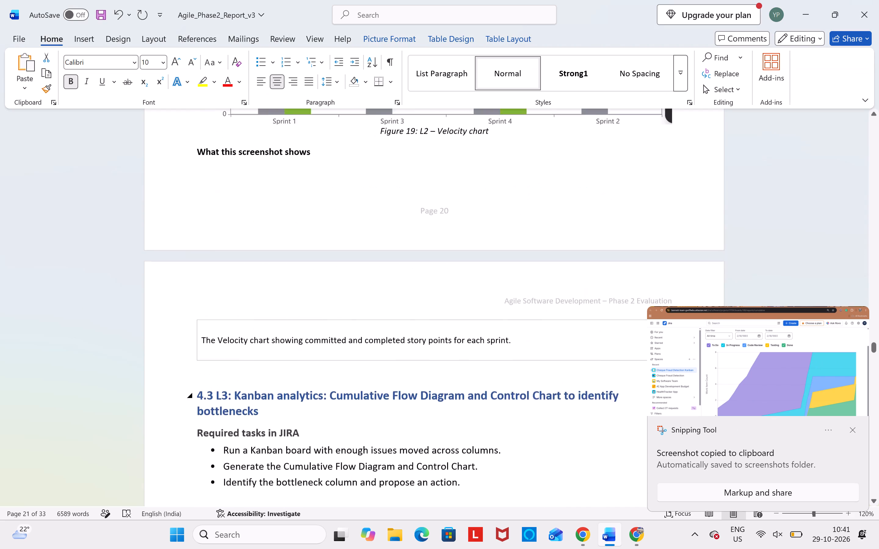
{"action": "scroll", "coordinate": [531, 432], "scroll_direction": "down", "scroll_amount": 2}
{"action": "right_click", "coordinate": [531, 432]}
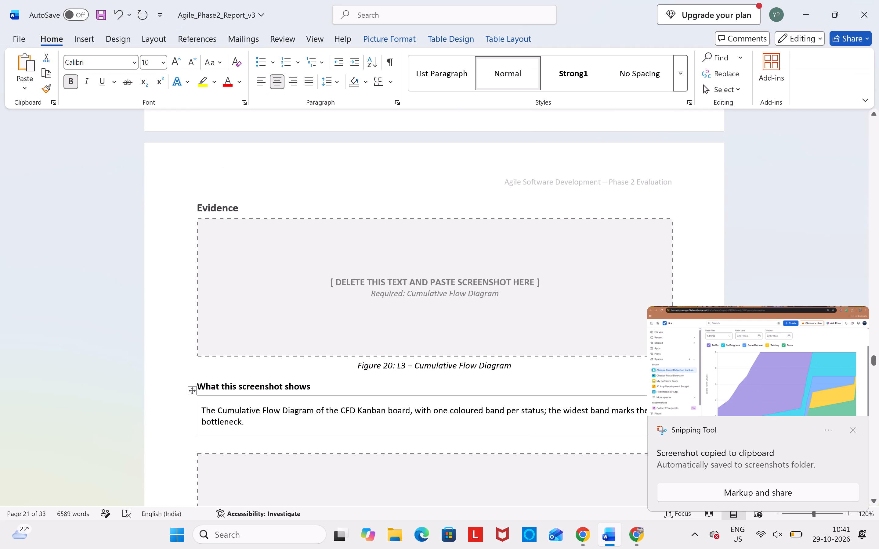
{"action": "left_click", "coordinate": [528, 302]}
{"action": "left_click_drag", "start_coordinate": [530, 301], "coordinate": [502, 292]}
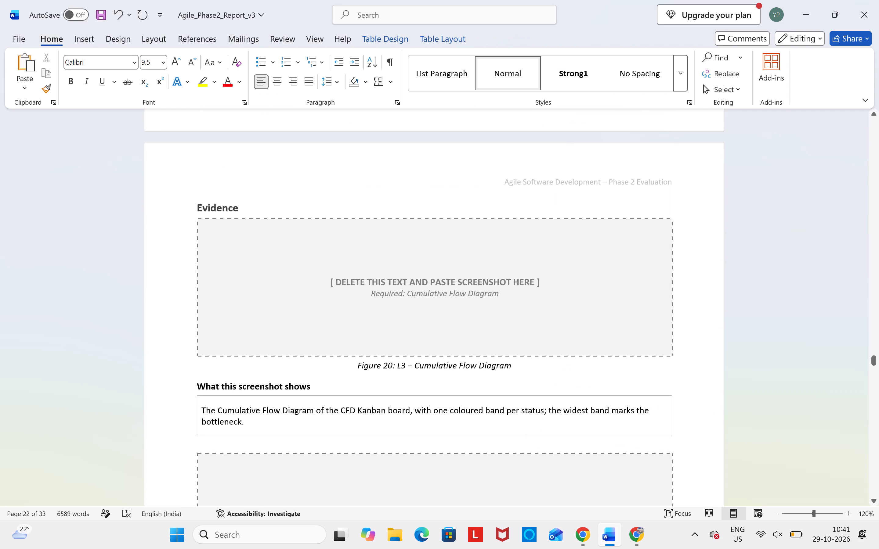
{"action": "left_click_drag", "start_coordinate": [502, 292], "coordinate": [297, 272]}
{"action": "key", "text": "ctrl+v"}
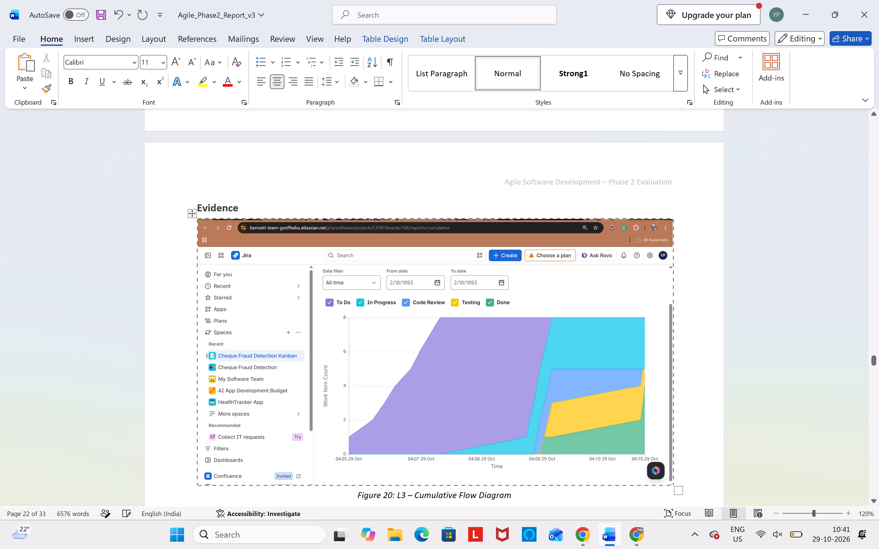
{"action": "scroll", "coordinate": [297, 272], "scroll_direction": "down", "scroll_amount": 2}
{"action": "scroll", "coordinate": [297, 272], "scroll_direction": "up", "scroll_amount": 16}
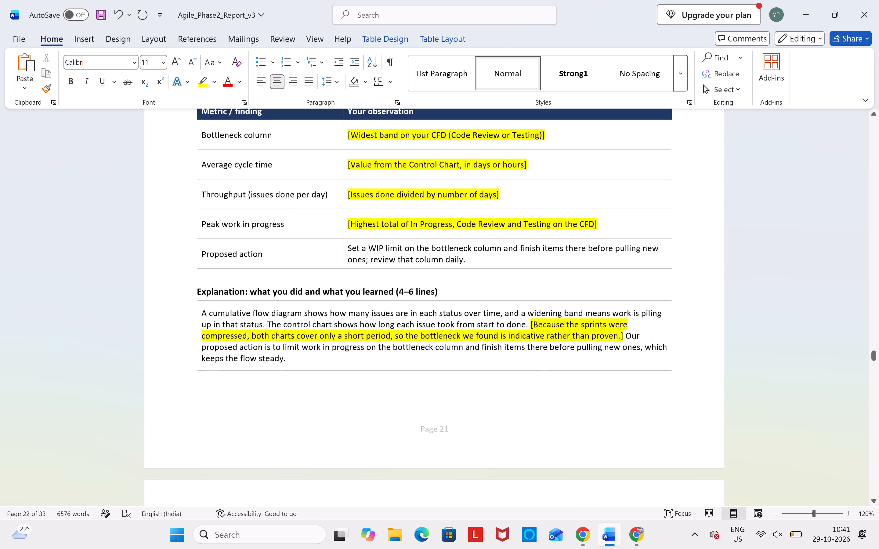
{"action": "scroll", "coordinate": [297, 272], "scroll_direction": "up", "scroll_amount": 1}
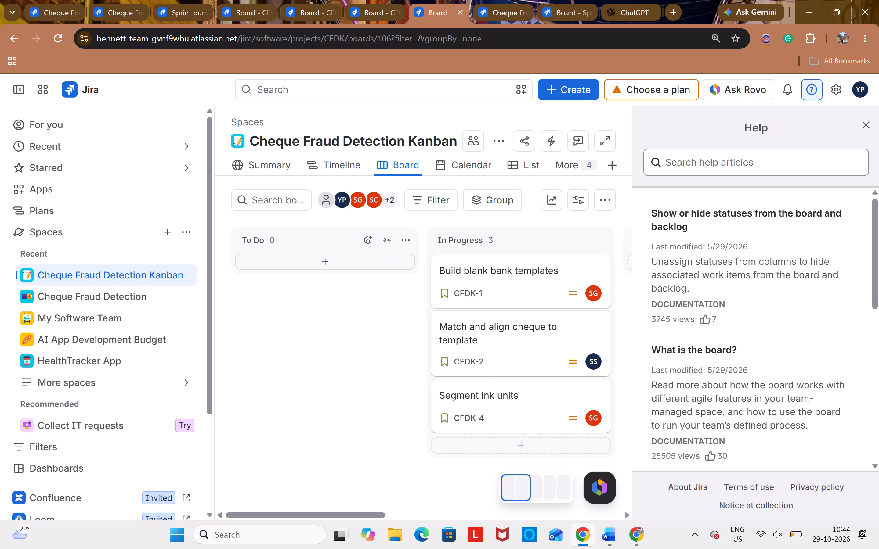
{"action": "left_click", "coordinate": [408, 249]}
{"action": "left_click", "coordinate": [409, 244]}
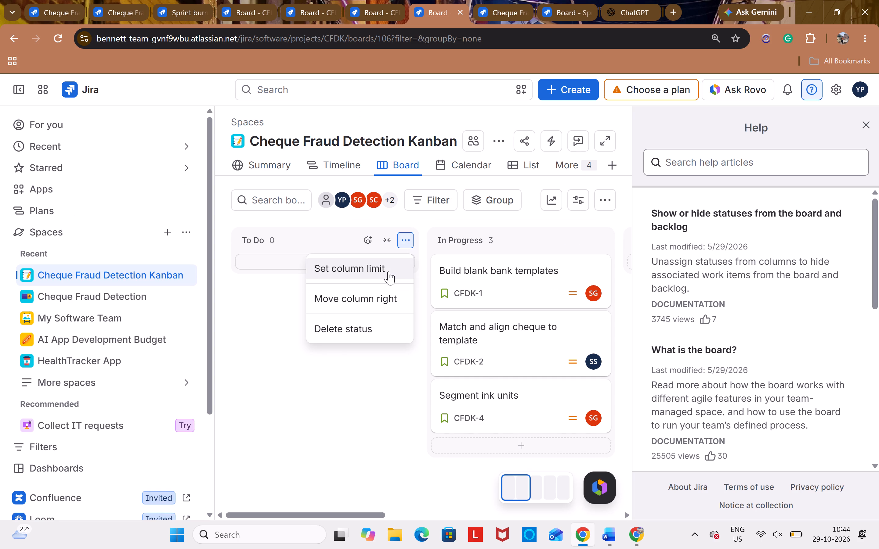
{"action": "left_click", "coordinate": [388, 271]}
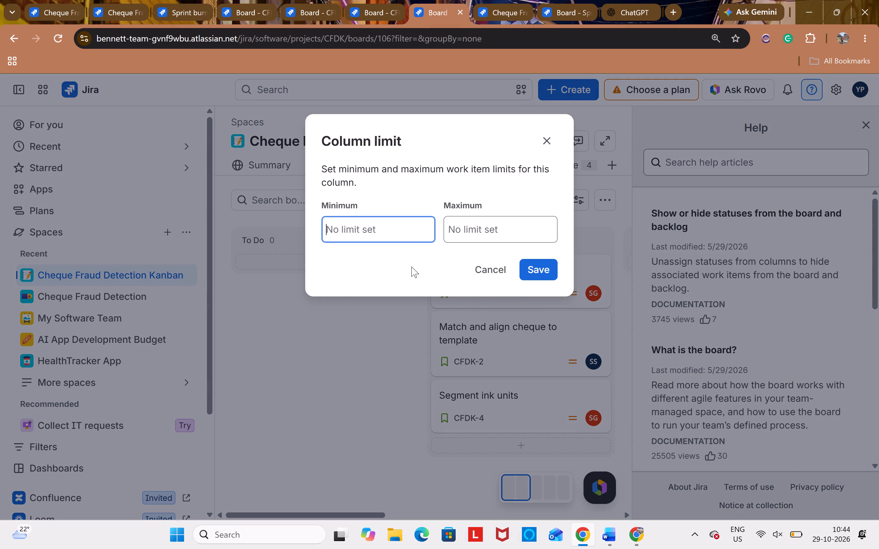
{"action": "key", "text": "2"}
{"action": "left_click", "coordinate": [471, 234]}
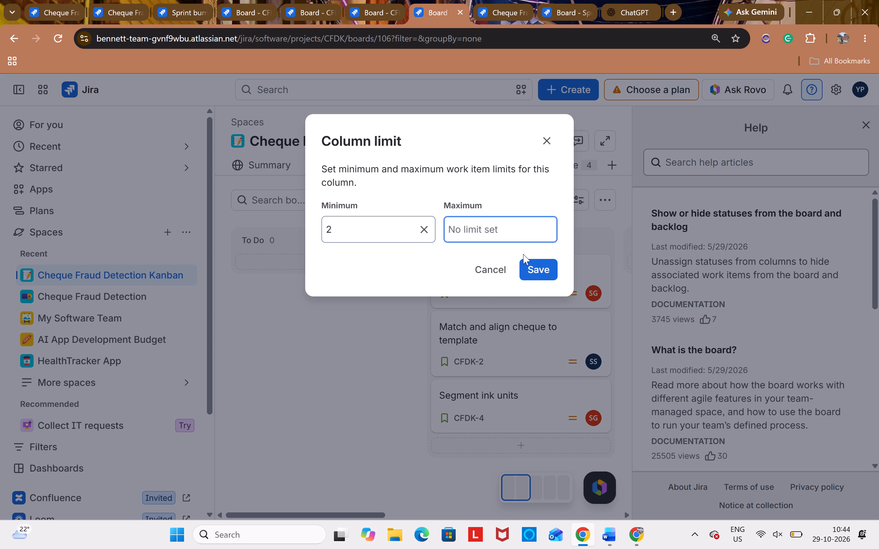
{"action": "key", "text": "3"}
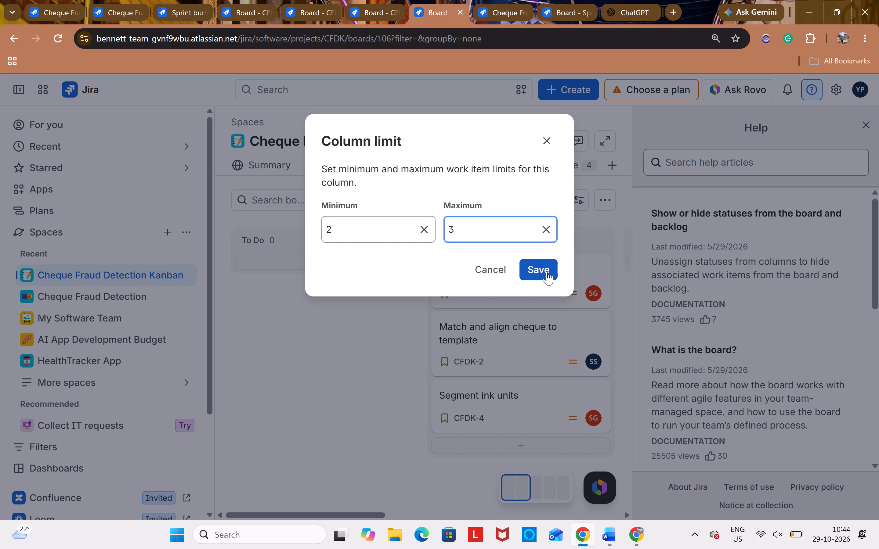
{"action": "left_click", "coordinate": [543, 272]}
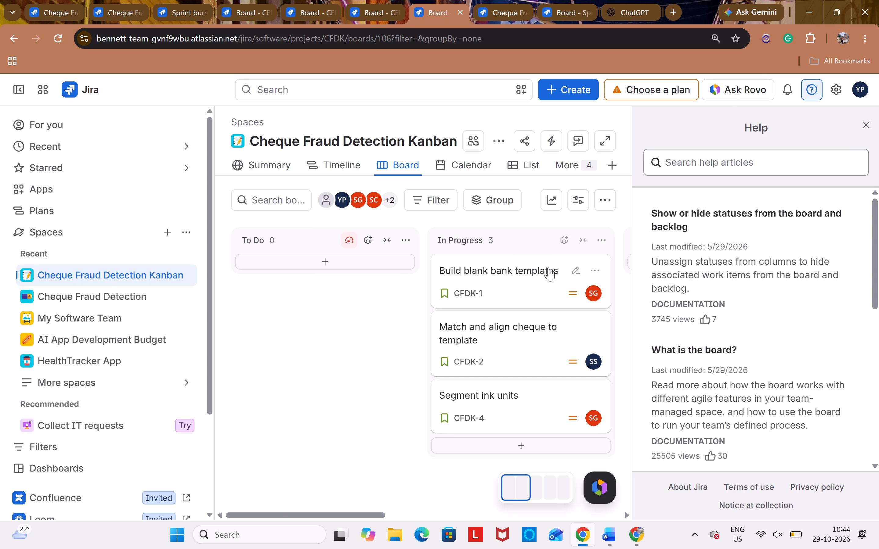
Set the Code Review column's maximum work item limit to 2 and save it.
{"action": "scroll", "coordinate": [548, 267], "scroll_direction": "left", "scroll_amount": 4}
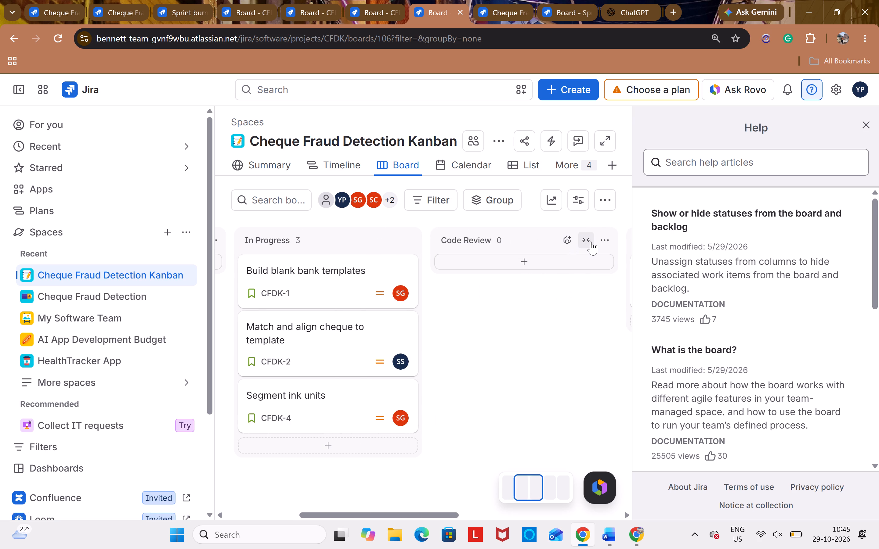
{"action": "left_click", "coordinate": [605, 237]}
{"action": "left_click", "coordinate": [581, 276]}
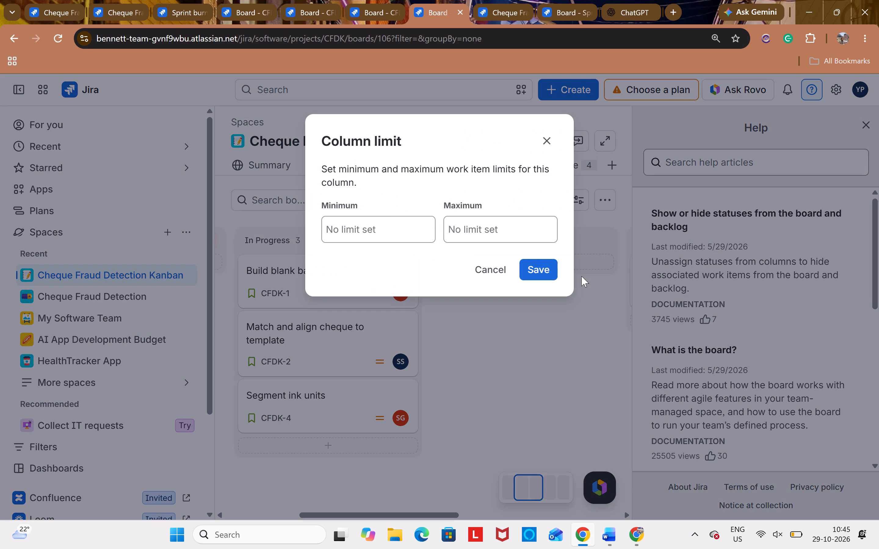
{"action": "left_click", "coordinate": [490, 219]}
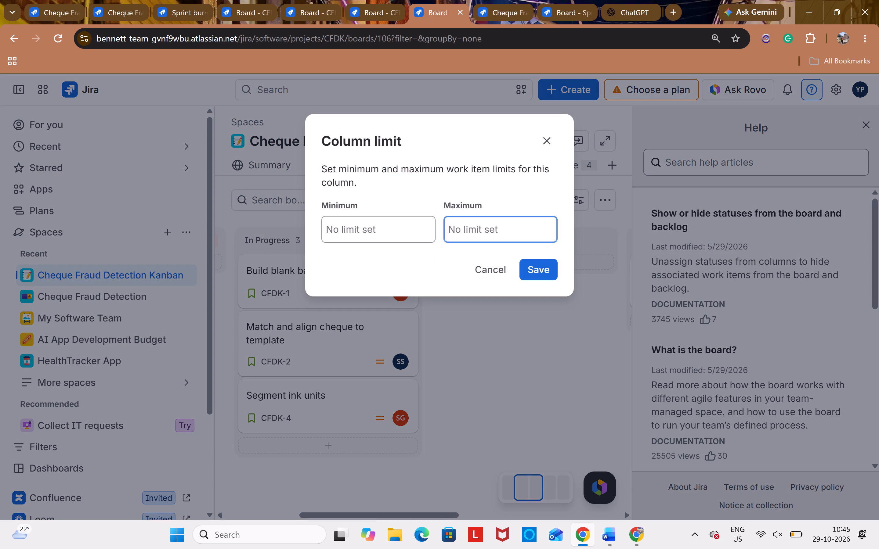
{"action": "key", "text": "2"}
{"action": "left_click", "coordinate": [533, 266]}
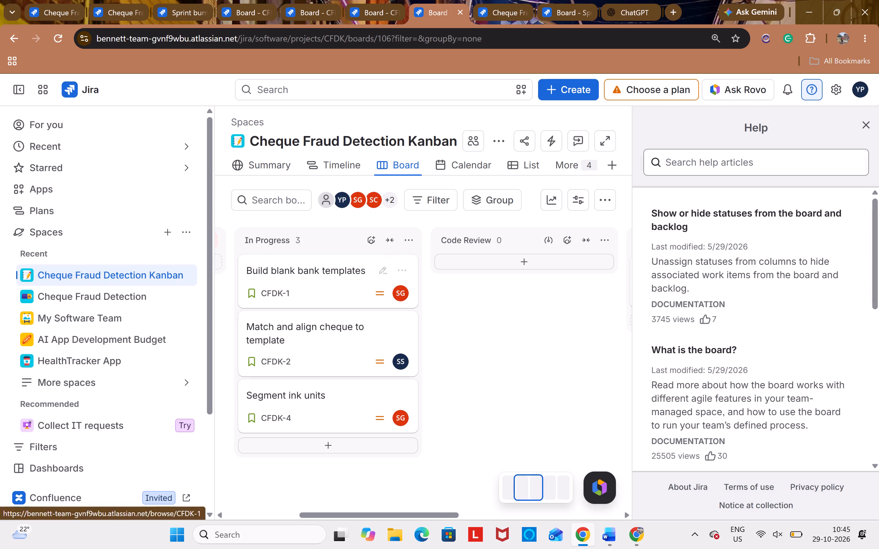
Set the In Progress column's maximum work item limit to 2 and save it.
{"action": "left_click", "coordinate": [410, 245]}
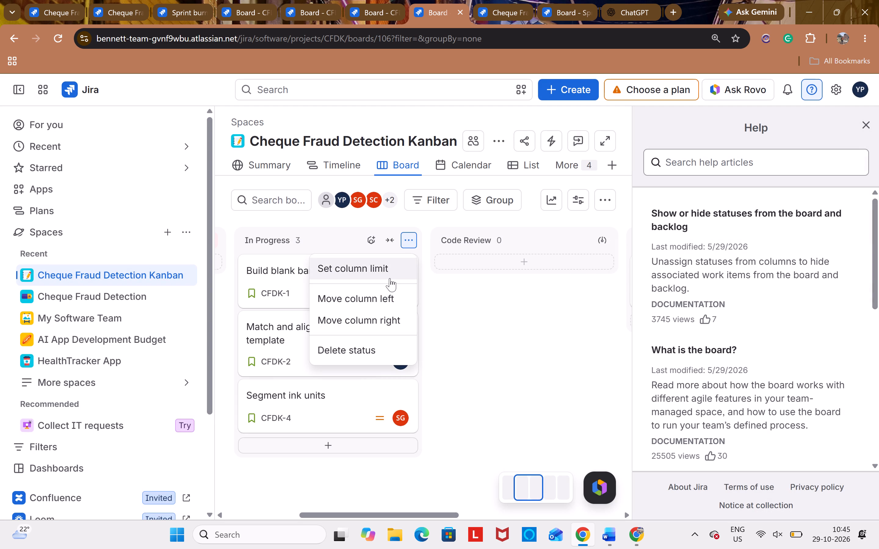
{"action": "left_click", "coordinate": [390, 278]}
{"action": "left_click", "coordinate": [462, 233]}
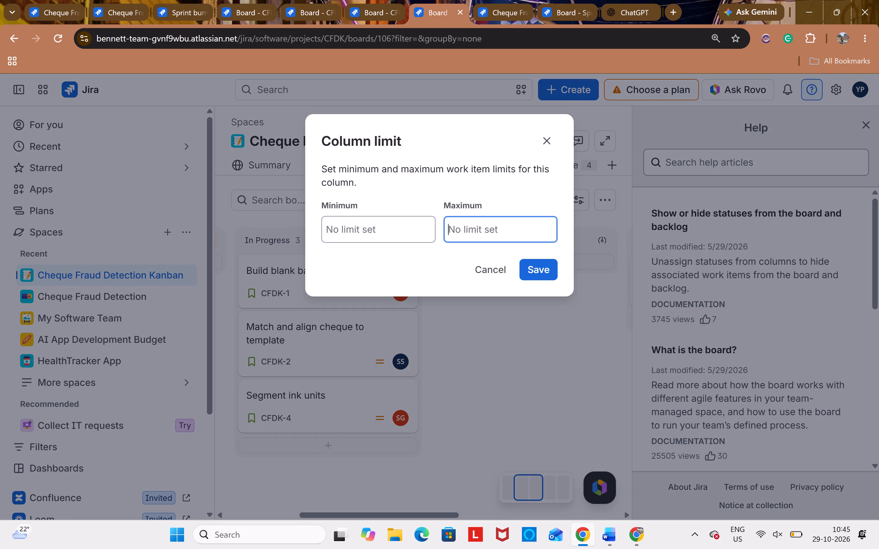
{"action": "key", "text": "2"}
{"action": "left_click", "coordinate": [530, 259]}
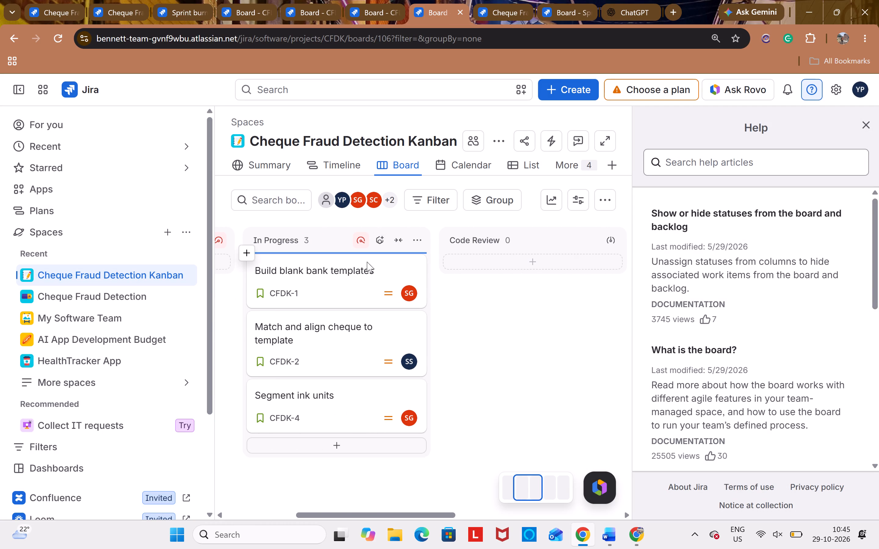
Add a minimum limit to the In Progress column, trying 0 first and saving it as 1.
{"action": "scroll", "coordinate": [352, 275], "scroll_direction": "right", "scroll_amount": 5}
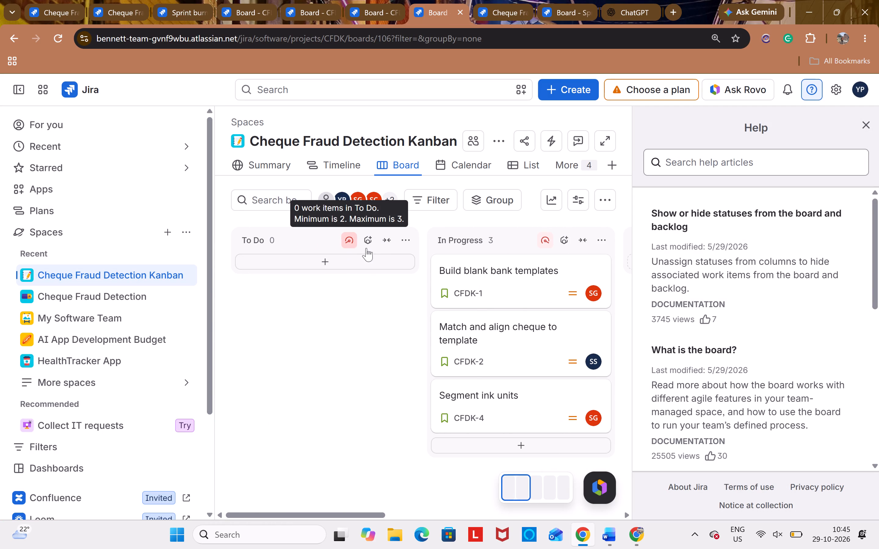
{"action": "left_click", "coordinate": [598, 242]}
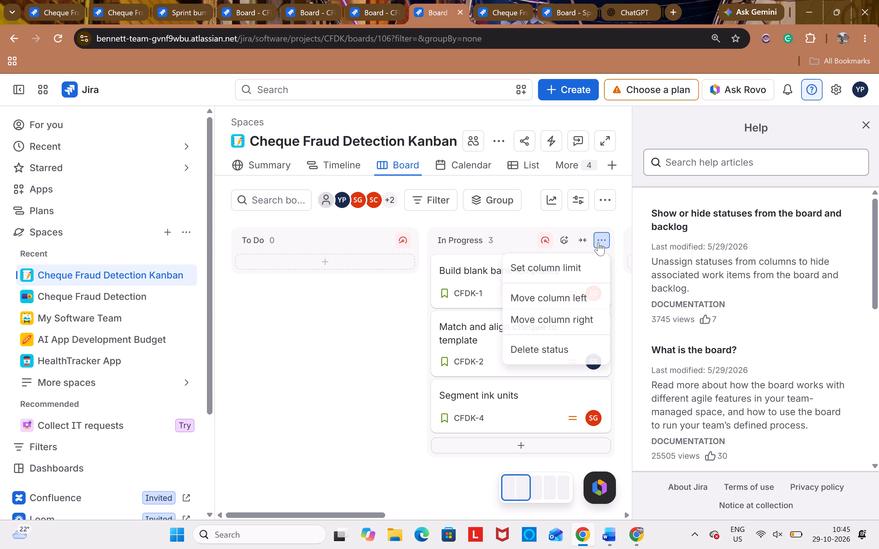
{"action": "left_click", "coordinate": [574, 275]}
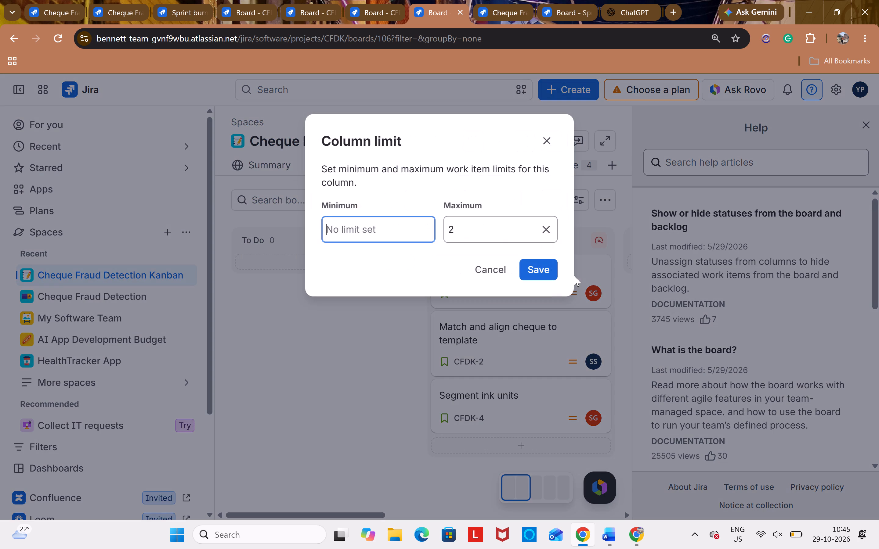
{"action": "key", "text": "0"}
{"action": "left_click", "coordinate": [533, 261]}
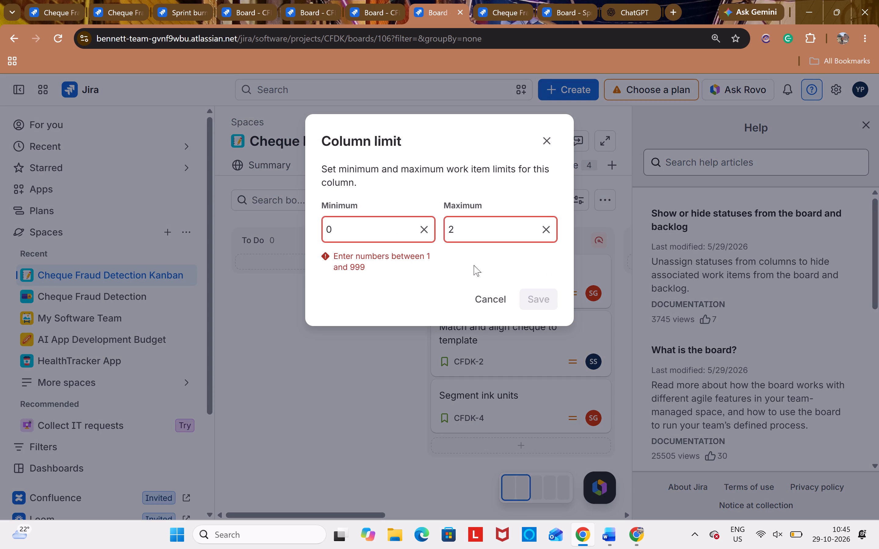
{"action": "key", "text": "BackSpace"}
{"action": "left_click", "coordinate": [358, 238]}
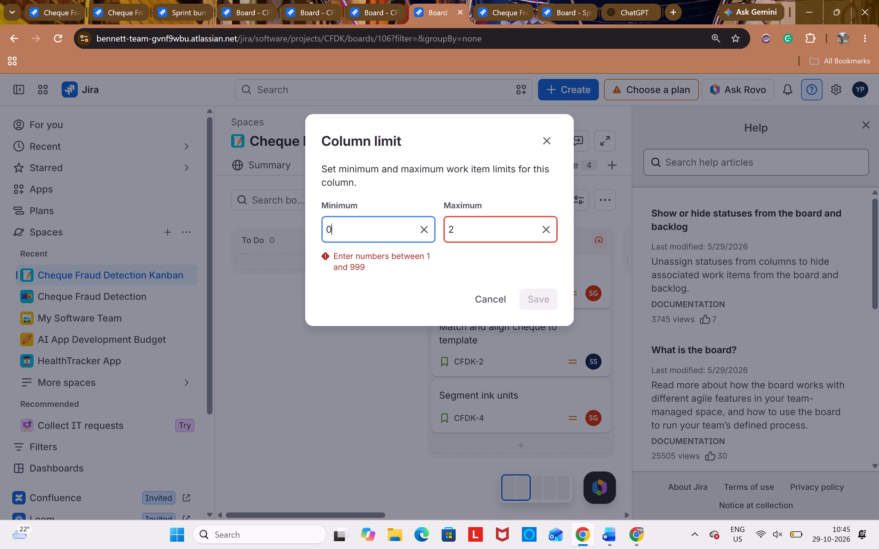
{"action": "key", "text": "BackSpace"}
{"action": "key", "text": "1"}
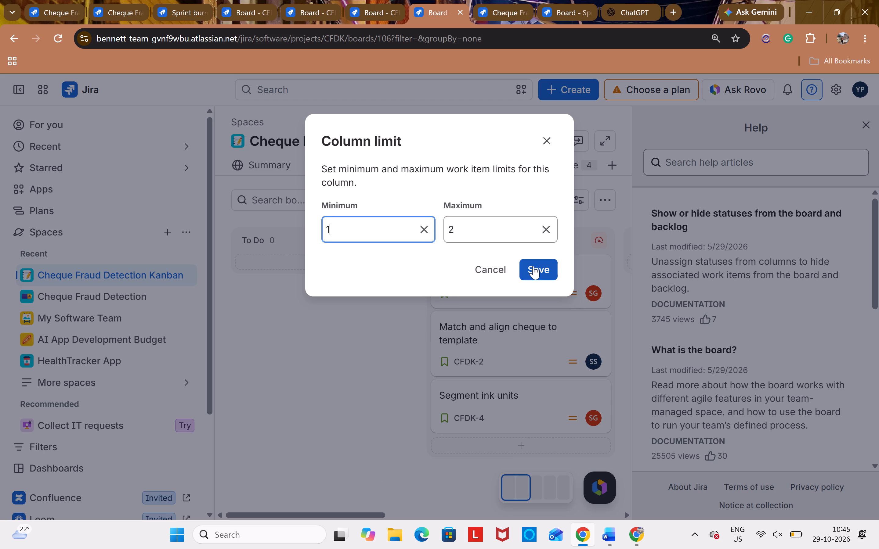
{"action": "left_click", "coordinate": [533, 266]}
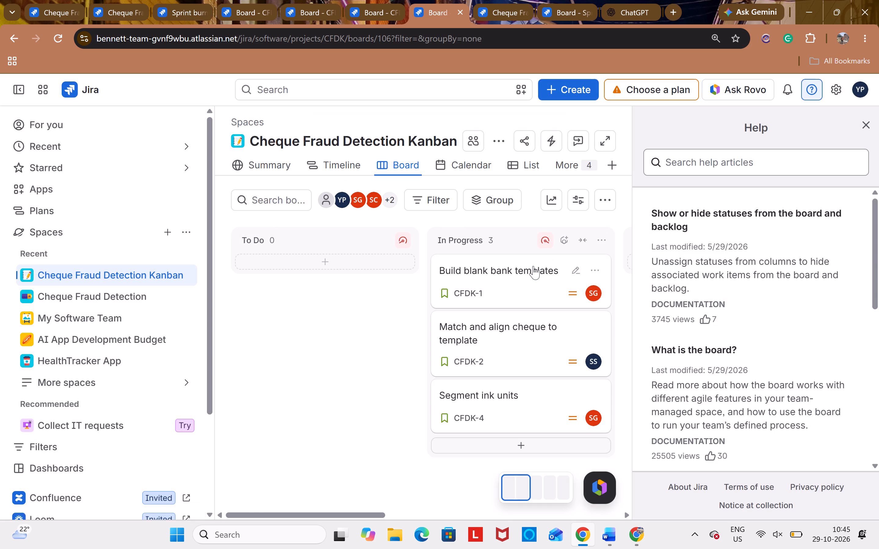
Check the Code Review column's limit settings and save them as they are.
{"action": "scroll", "coordinate": [598, 285], "scroll_direction": "left", "scroll_amount": 2}
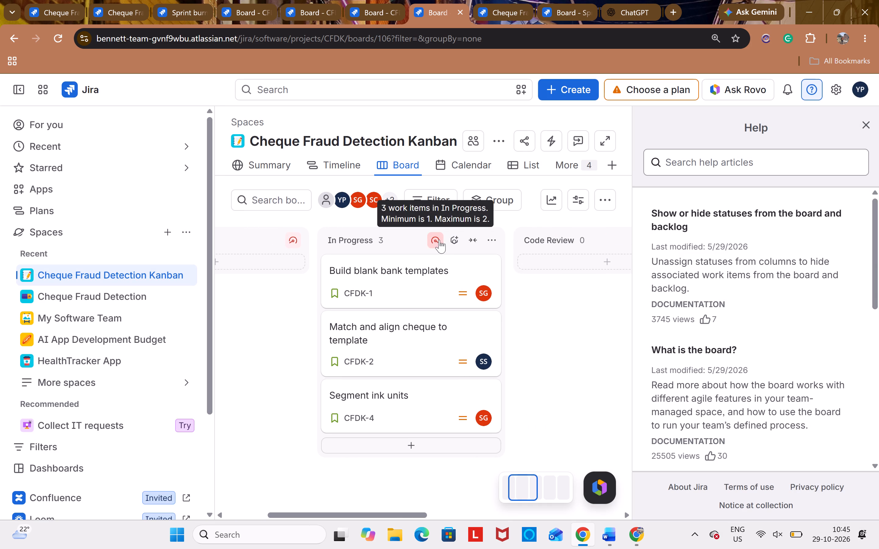
{"action": "scroll", "coordinate": [439, 240], "scroll_direction": "left", "scroll_amount": 5}
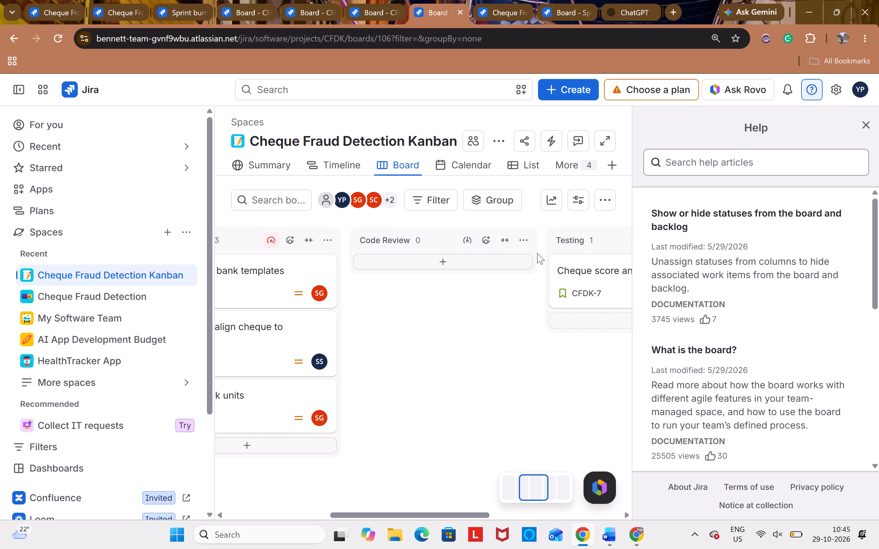
{"action": "left_click", "coordinate": [523, 241]}
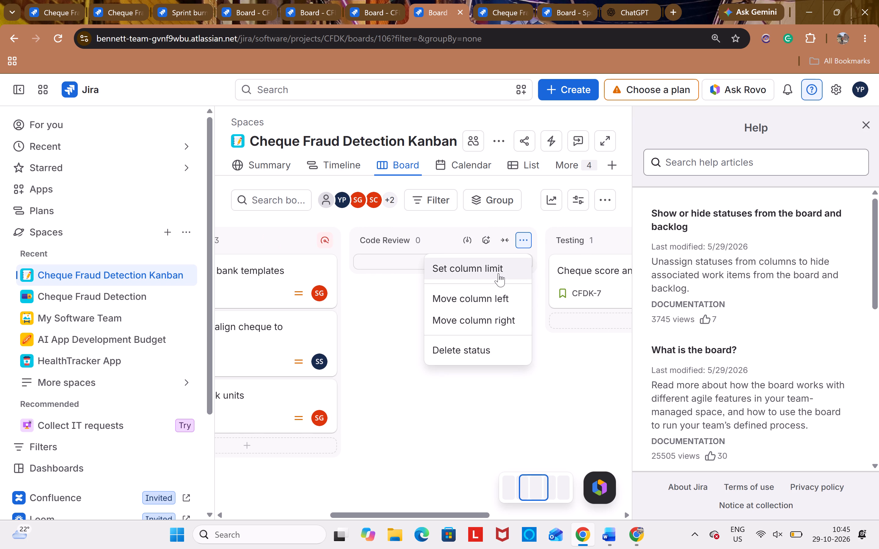
{"action": "left_click", "coordinate": [498, 273]}
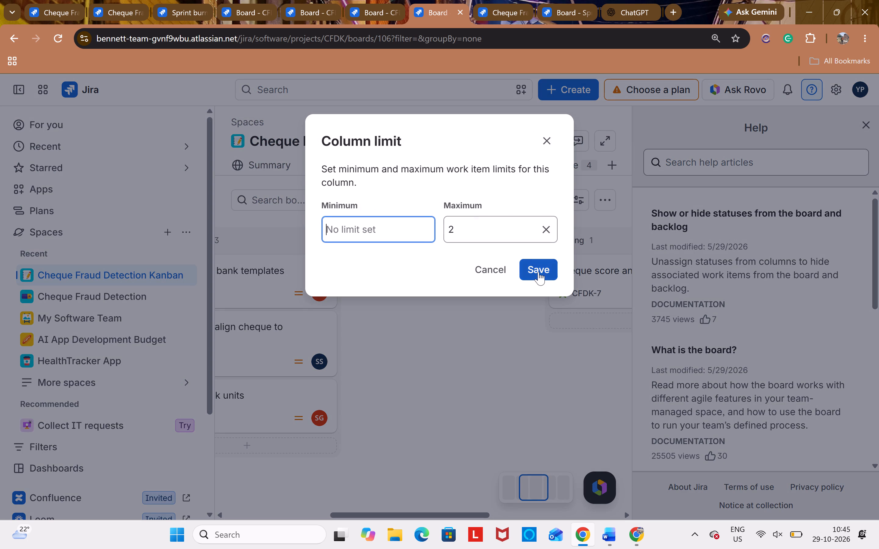
{"action": "left_click", "coordinate": [538, 272]}
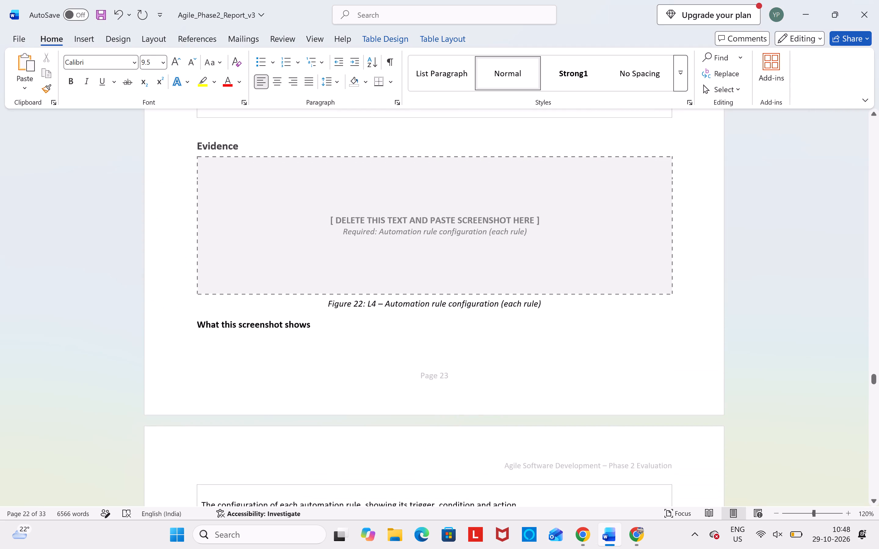
{"action": "scroll", "coordinate": [582, 418], "scroll_direction": "down", "scroll_amount": 6}
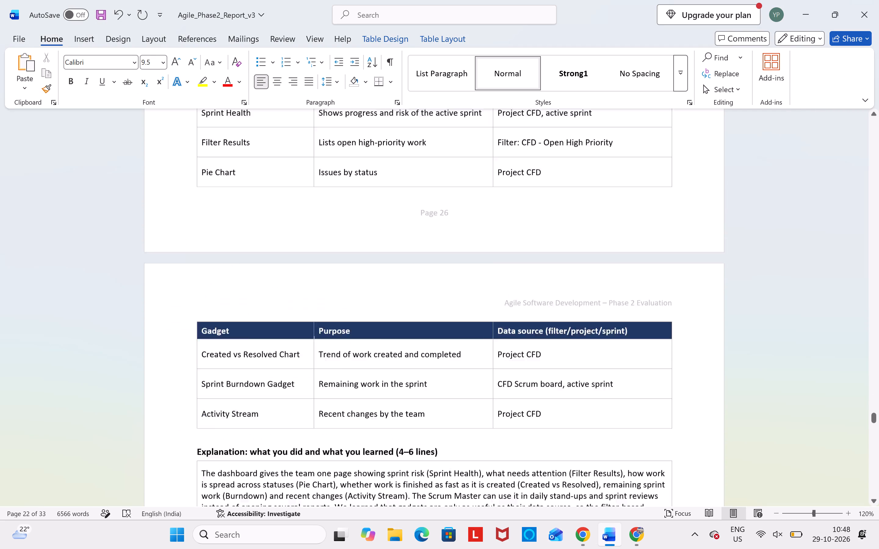
{"action": "scroll", "coordinate": [582, 418], "scroll_direction": "down", "scroll_amount": 3}
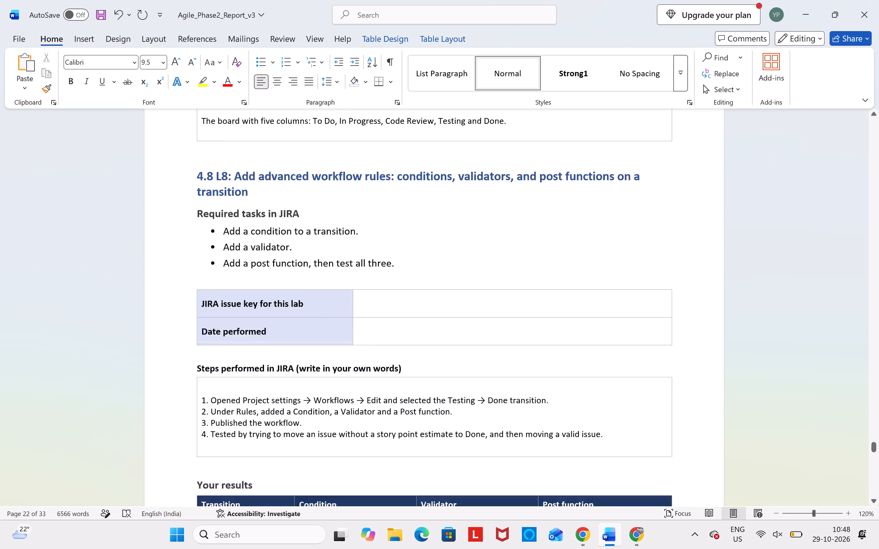
{"action": "scroll", "coordinate": [582, 418], "scroll_direction": "down", "scroll_amount": 1}
{"action": "scroll", "coordinate": [582, 418], "scroll_direction": "up", "scroll_amount": 1}
{"action": "scroll", "coordinate": [582, 418], "scroll_direction": "down", "scroll_amount": 4}
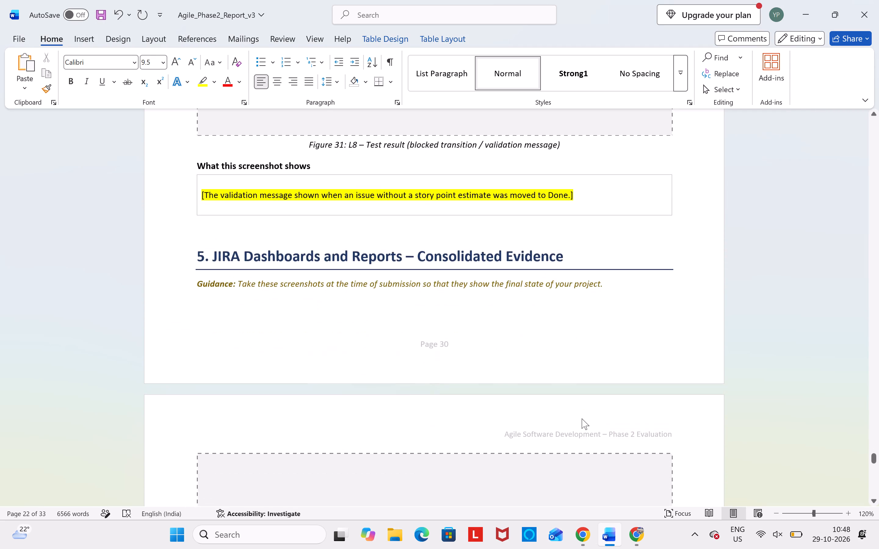
{"action": "scroll", "coordinate": [582, 418], "scroll_direction": "up", "scroll_amount": 2}
{"action": "scroll", "coordinate": [582, 418], "scroll_direction": "down", "scroll_amount": 3}
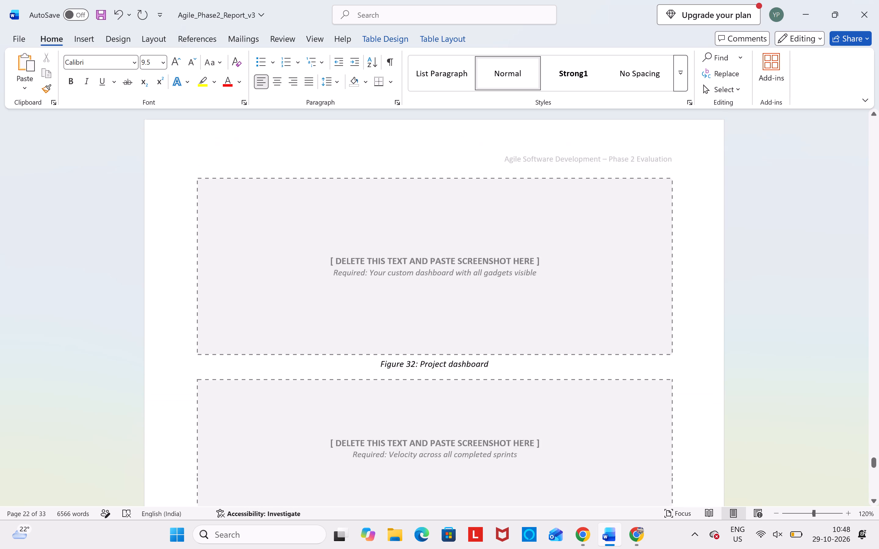
{"action": "scroll", "coordinate": [582, 418], "scroll_direction": "down", "scroll_amount": 3}
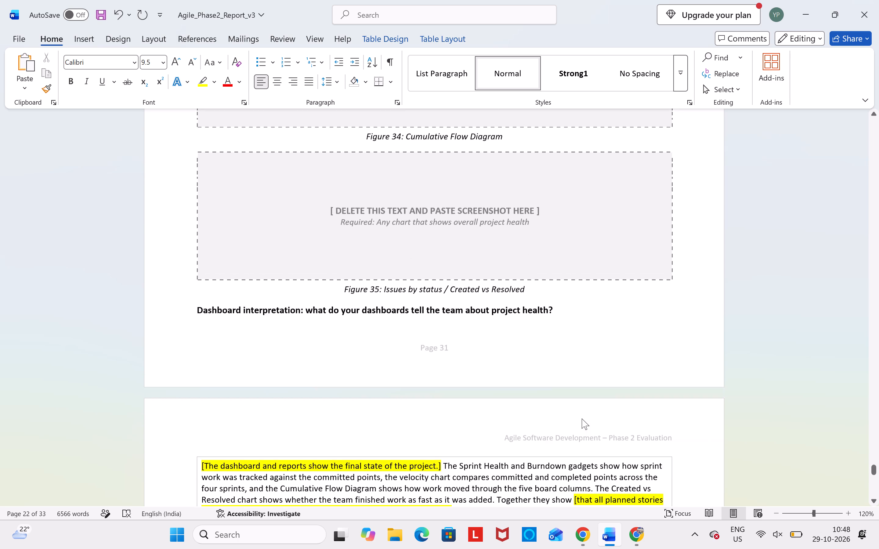
{"action": "scroll", "coordinate": [582, 418], "scroll_direction": "down", "scroll_amount": 2}
{"action": "scroll", "coordinate": [582, 418], "scroll_direction": "up", "scroll_amount": 4}
{"action": "scroll", "coordinate": [582, 418], "scroll_direction": "down", "scroll_amount": 1}
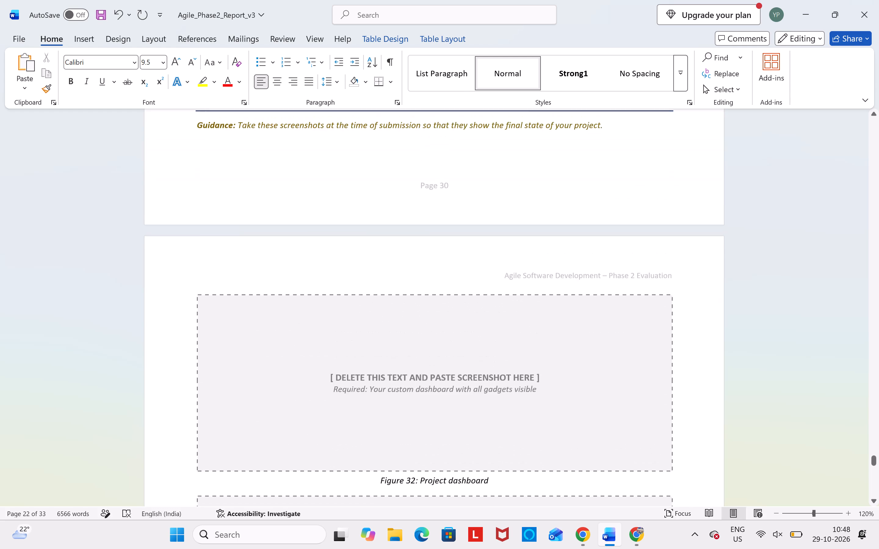
{"action": "scroll", "coordinate": [582, 418], "scroll_direction": "down", "scroll_amount": 2}
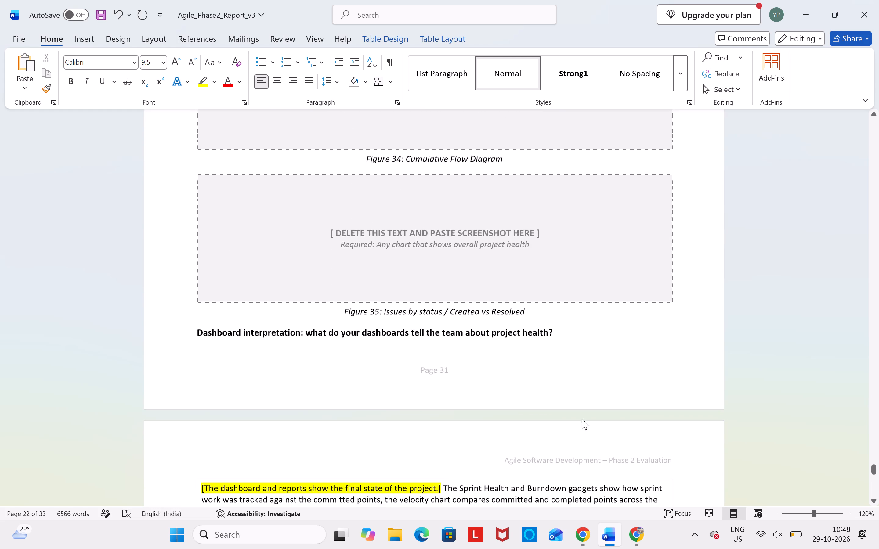
{"action": "scroll", "coordinate": [582, 418], "scroll_direction": "down", "scroll_amount": 1}
{"action": "scroll", "coordinate": [582, 418], "scroll_direction": "up", "scroll_amount": 10}
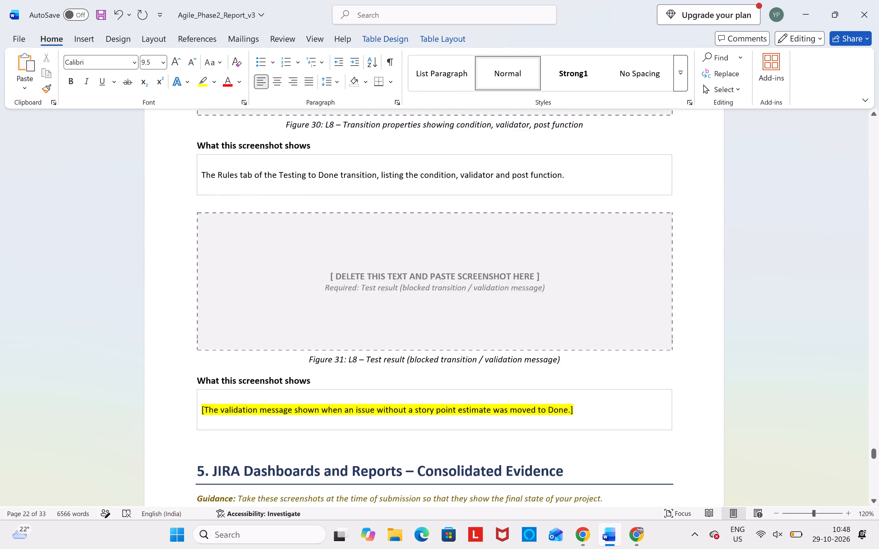
{"action": "scroll", "coordinate": [582, 418], "scroll_direction": "up", "scroll_amount": 7}
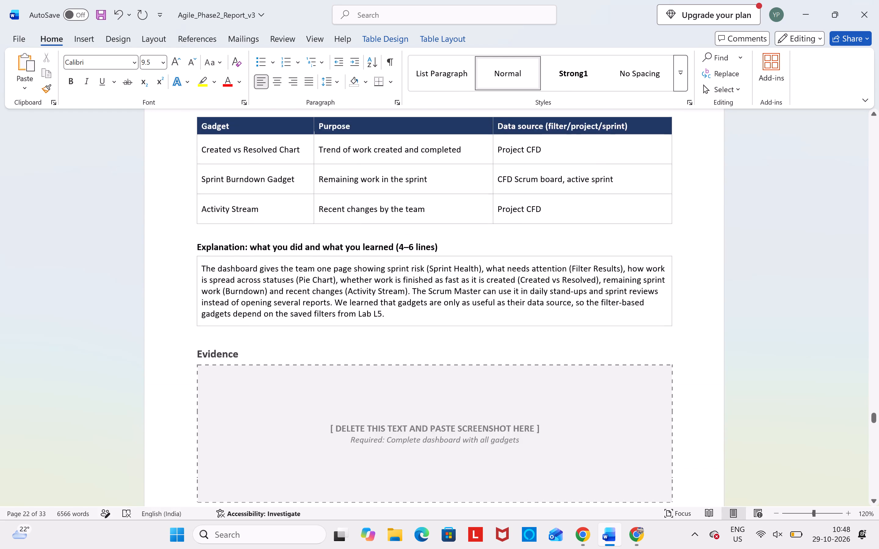
{"action": "scroll", "coordinate": [582, 418], "scroll_direction": "up", "scroll_amount": 8}
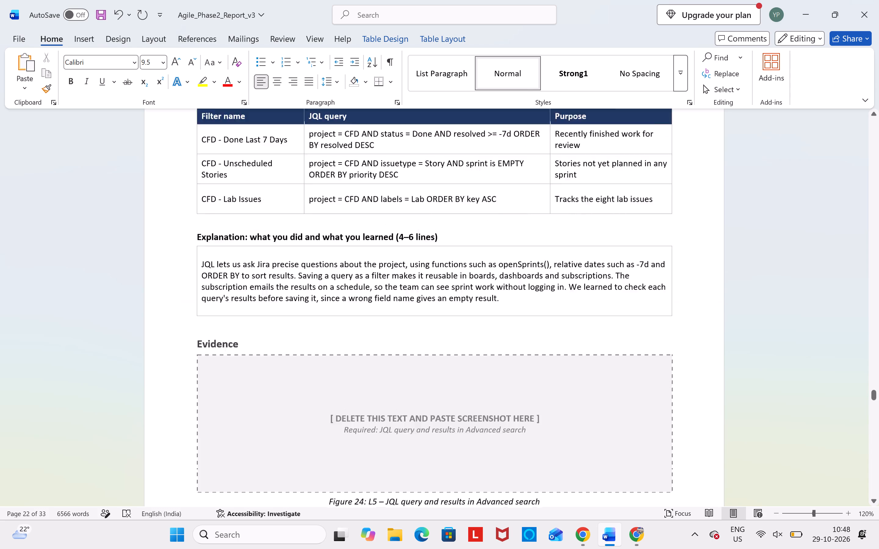
{"action": "scroll", "coordinate": [582, 418], "scroll_direction": "up", "scroll_amount": 5}
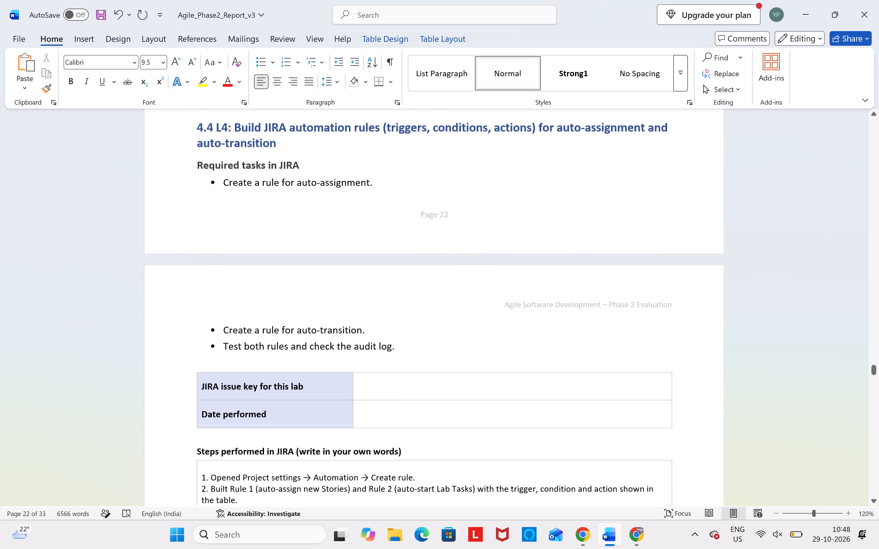
{"action": "scroll", "coordinate": [582, 418], "scroll_direction": "up", "scroll_amount": 1}
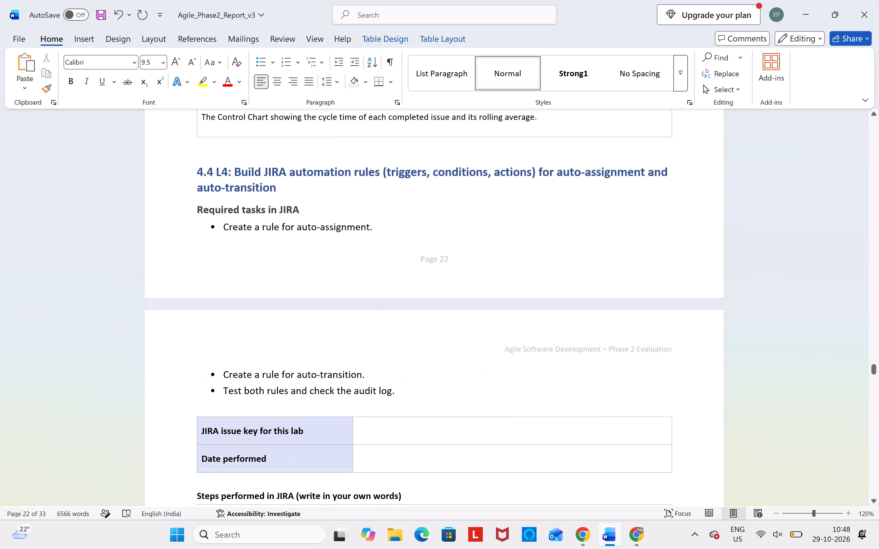
{"action": "scroll", "coordinate": [582, 418], "scroll_direction": "up", "scroll_amount": 1}
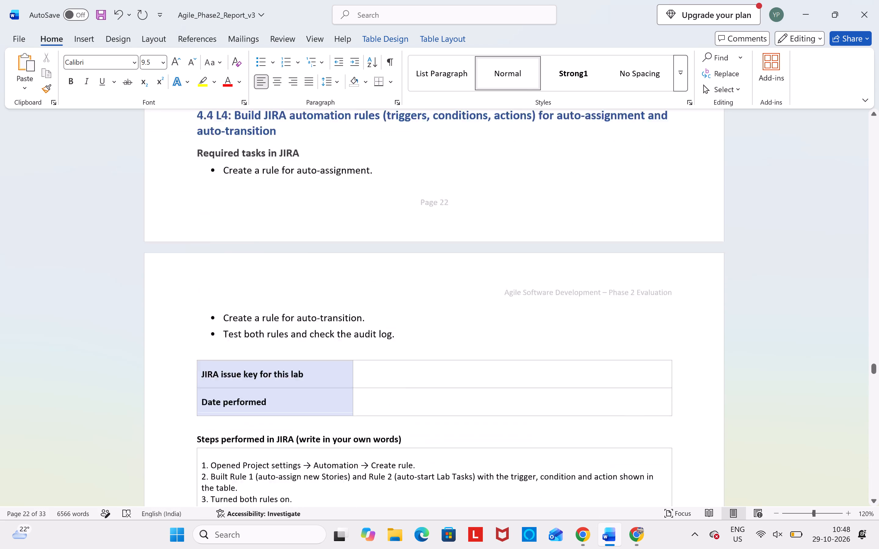
{"action": "scroll", "coordinate": [582, 418], "scroll_direction": "up", "scroll_amount": 1}
{"action": "scroll", "coordinate": [582, 418], "scroll_direction": "right", "scroll_amount": 1}
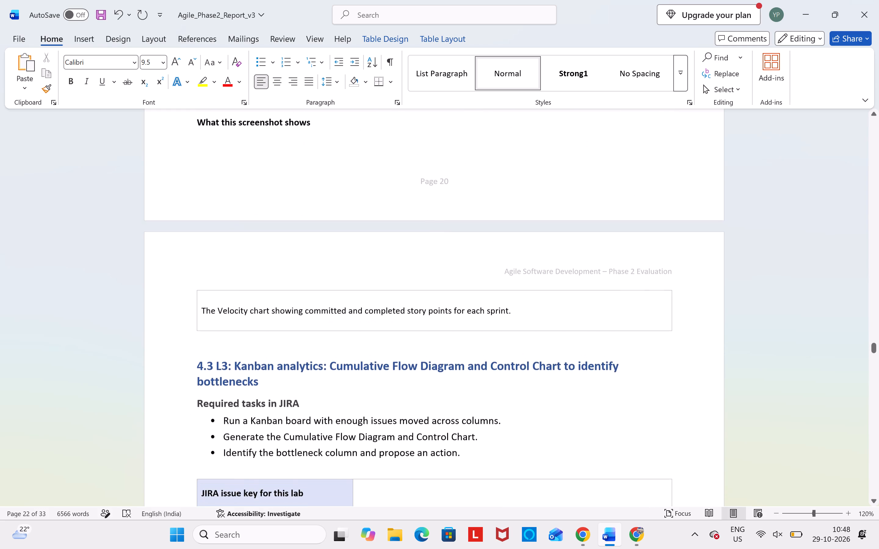
From the Figure 21 placeholder, switch to Jira in Chrome and examine the Cheque Fraud Detection Kanban space's Cycle Time Report as possible Control Chart evidence.
{"action": "scroll", "coordinate": [582, 418], "scroll_direction": "right", "scroll_amount": 1}
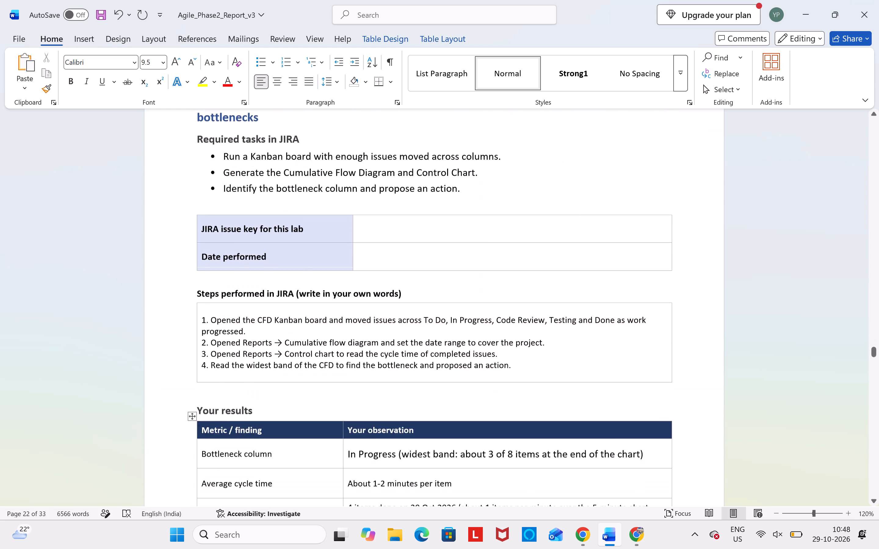
{"action": "scroll", "coordinate": [582, 418], "scroll_direction": "right", "scroll_amount": 1}
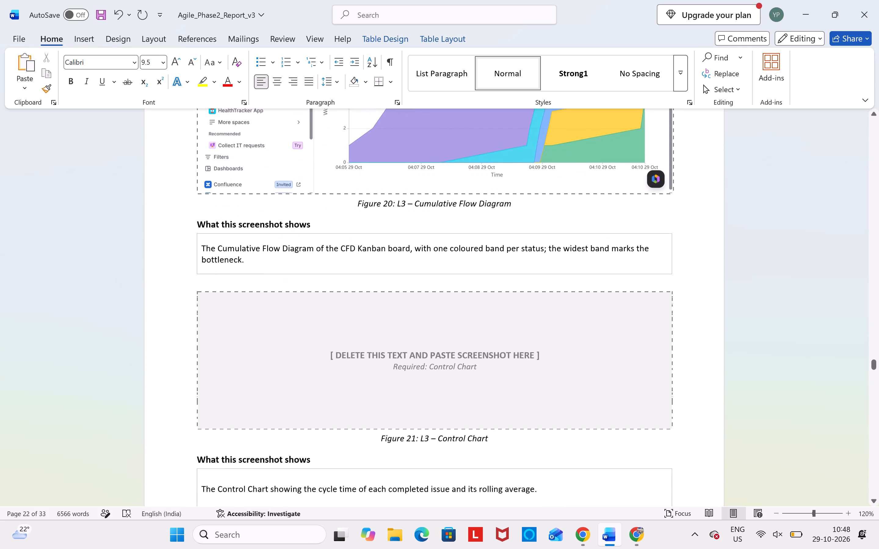
{"action": "scroll", "coordinate": [582, 418], "scroll_direction": "right", "scroll_amount": 1}
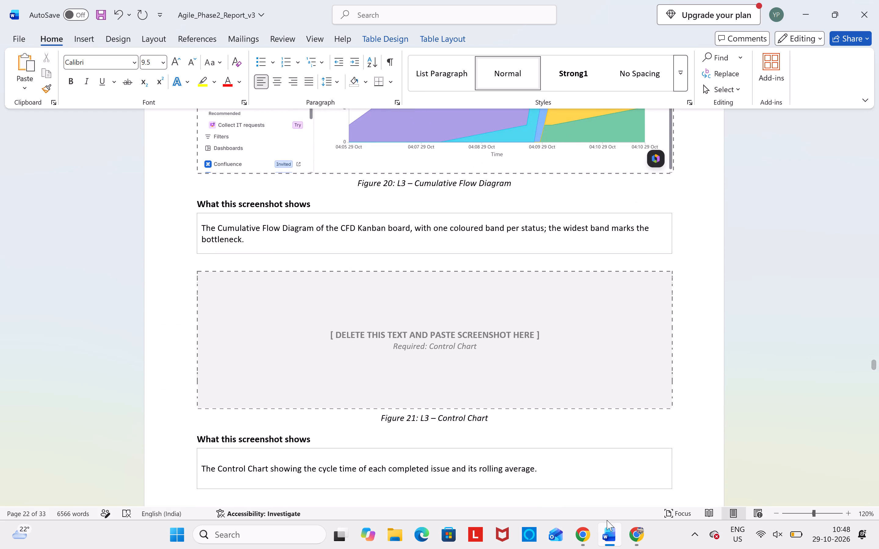
{"action": "left_click", "coordinate": [628, 528]}
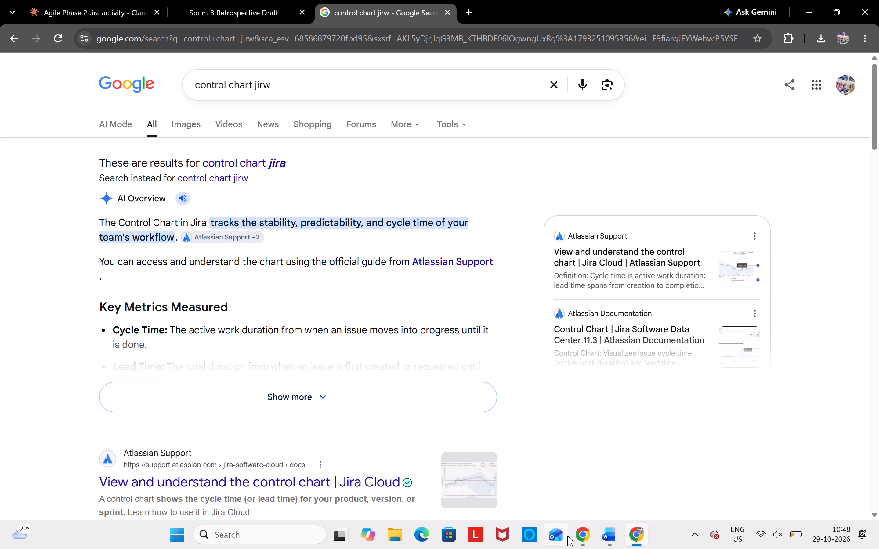
{"action": "left_click", "coordinate": [584, 534]}
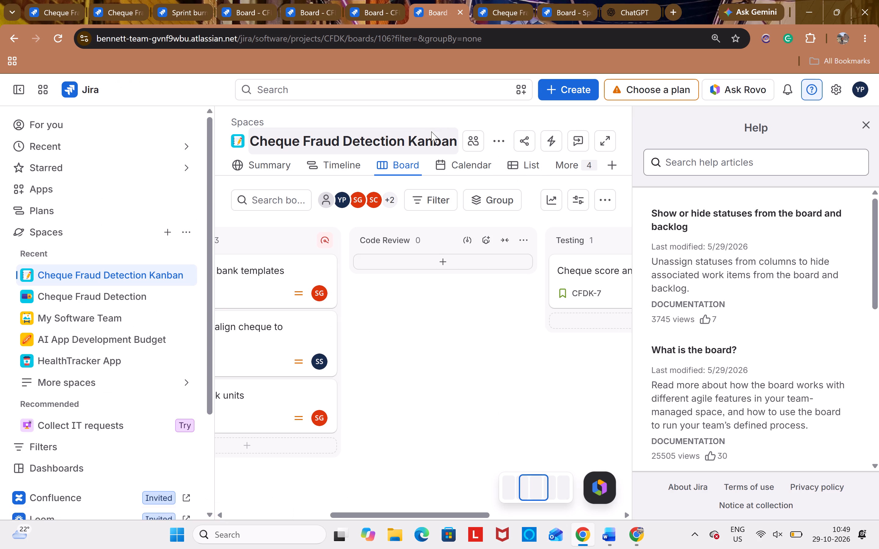
{"action": "left_click", "coordinate": [354, 0]}
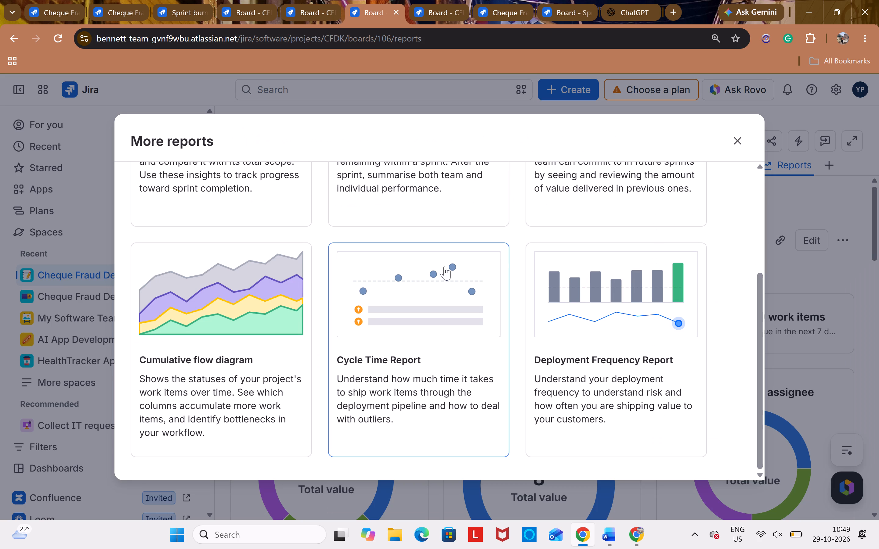
{"action": "scroll", "coordinate": [444, 267], "scroll_direction": "up", "scroll_amount": 1}
{"action": "double_click", "coordinate": [461, 330]}
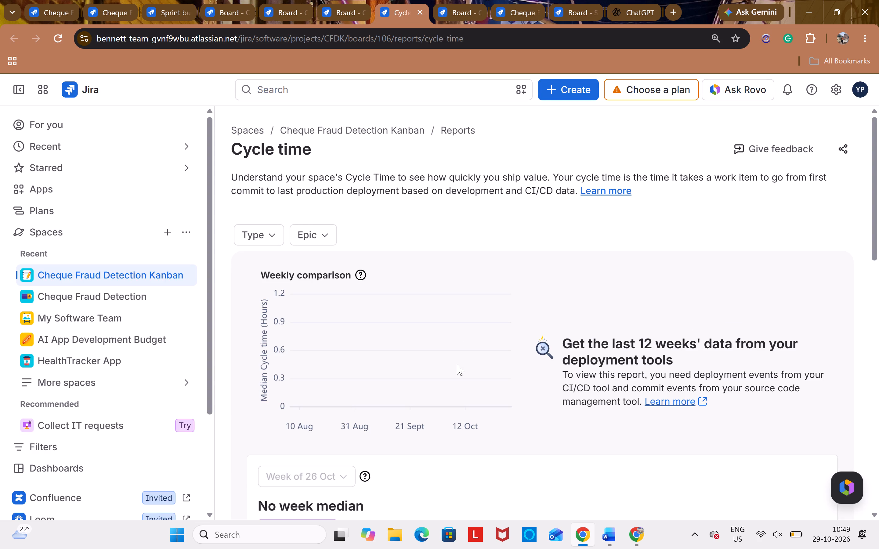
{"action": "scroll", "coordinate": [472, 413], "scroll_direction": "down", "scroll_amount": 2}
{"action": "scroll", "coordinate": [472, 413], "scroll_direction": "up", "scroll_amount": 1}
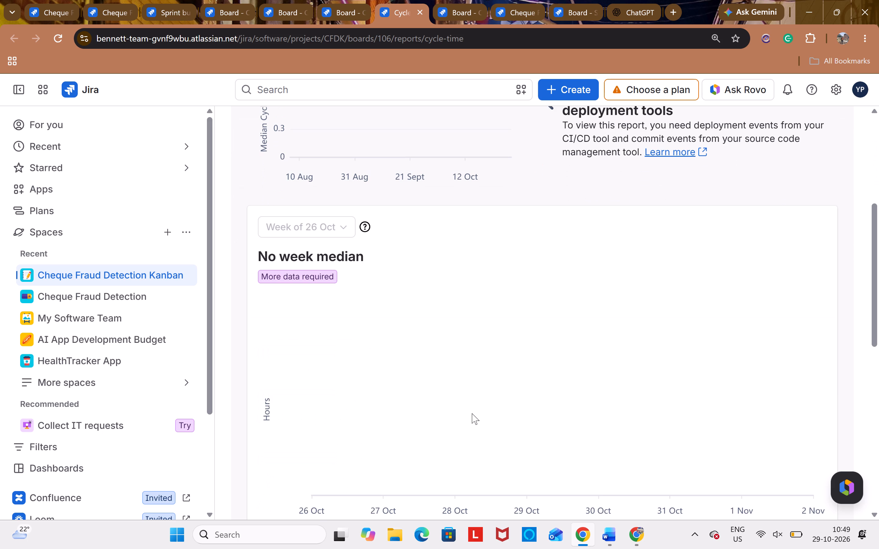
{"action": "scroll", "coordinate": [472, 413], "scroll_direction": "up", "scroll_amount": 4}
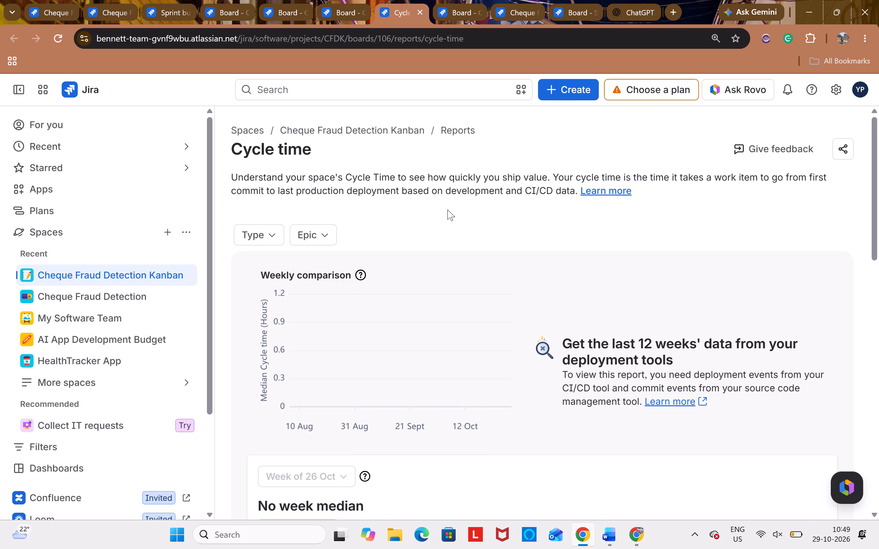
{"action": "scroll", "coordinate": [470, 292], "scroll_direction": "up", "scroll_amount": 1}
Look through the Kanban space's additional reports for a Control Chart and examine the Deployment Frequency Report.
{"action": "left_click", "coordinate": [453, 123]}
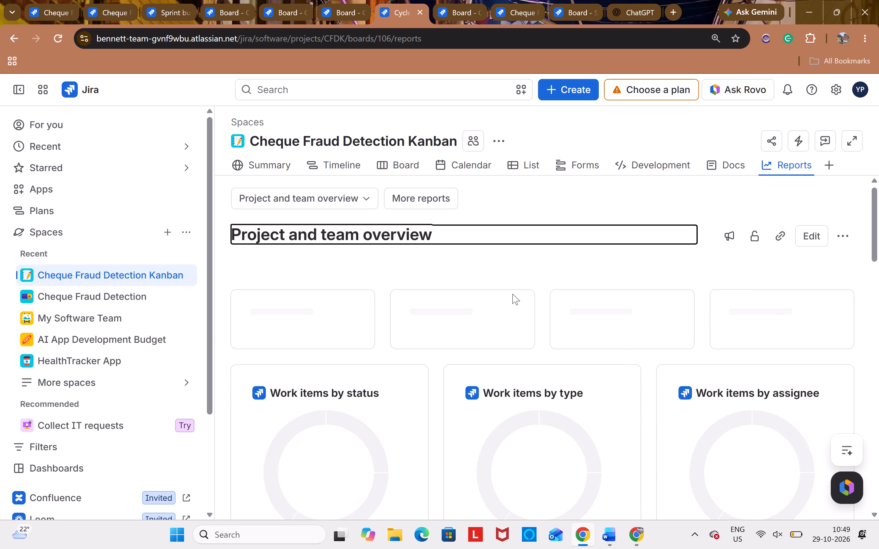
{"action": "scroll", "coordinate": [512, 294], "scroll_direction": "up", "scroll_amount": 1}
{"action": "left_click", "coordinate": [415, 196]}
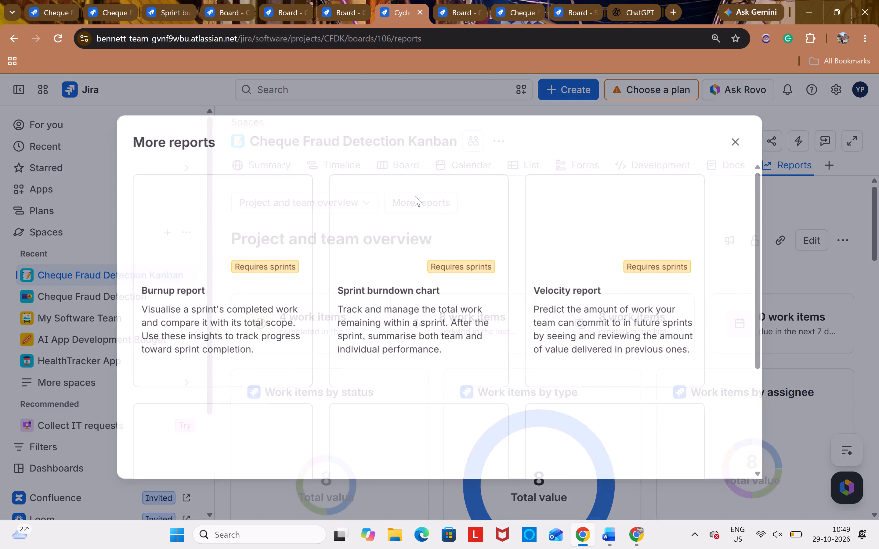
{"action": "scroll", "coordinate": [456, 349], "scroll_direction": "down", "scroll_amount": 1}
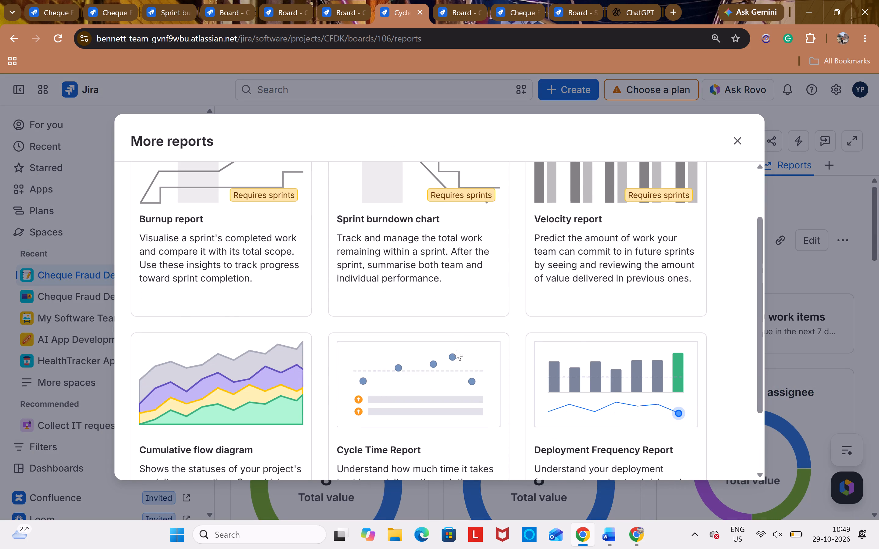
{"action": "scroll", "coordinate": [456, 349], "scroll_direction": "down", "scroll_amount": 1}
{"action": "left_click", "coordinate": [591, 249]}
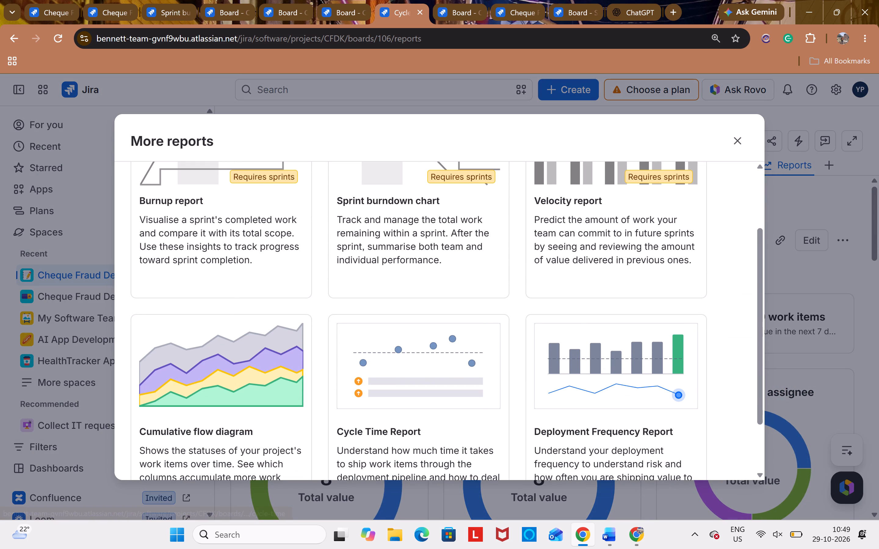
{"action": "left_click", "coordinate": [591, 249]}
{"action": "scroll", "coordinate": [591, 249], "scroll_direction": "up", "scroll_amount": 1}
{"action": "left_click", "coordinate": [607, 186]}
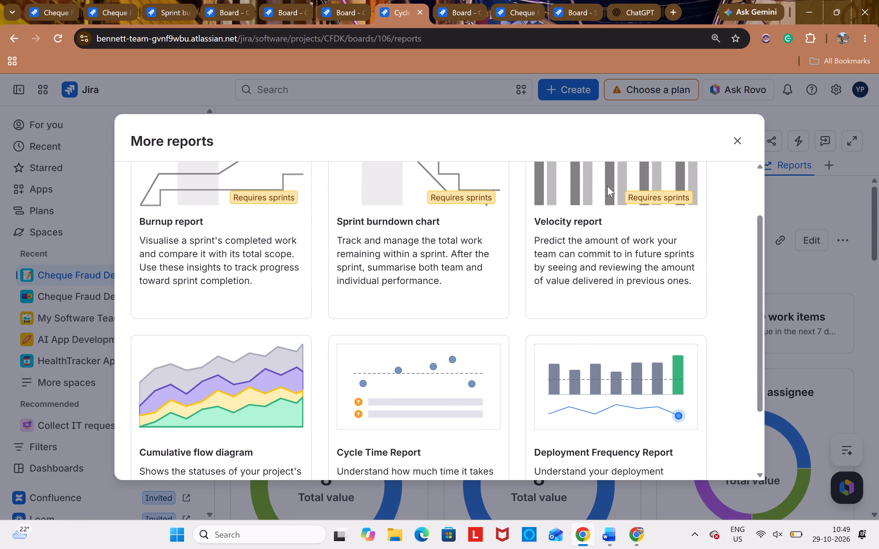
{"action": "left_click", "coordinate": [613, 242]}
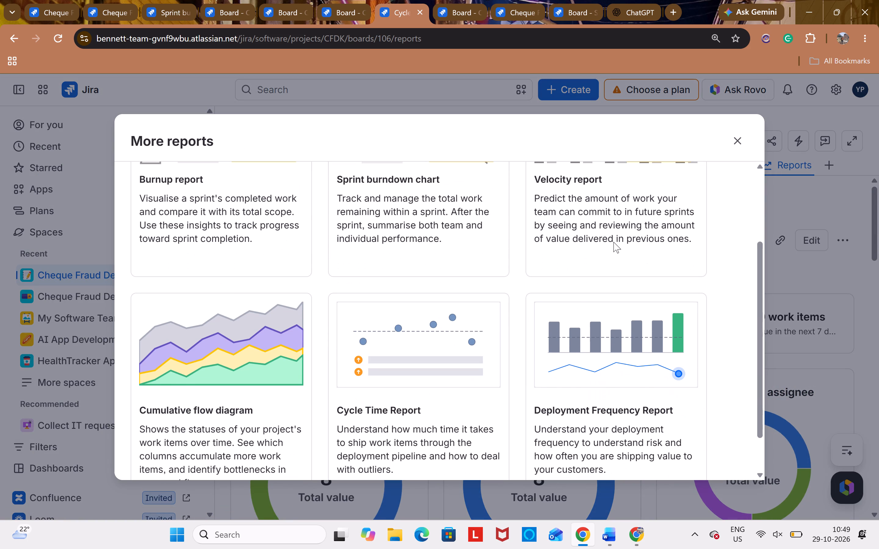
{"action": "scroll", "coordinate": [625, 392], "scroll_direction": "down", "scroll_amount": 2}
{"action": "left_click", "coordinate": [625, 392]}
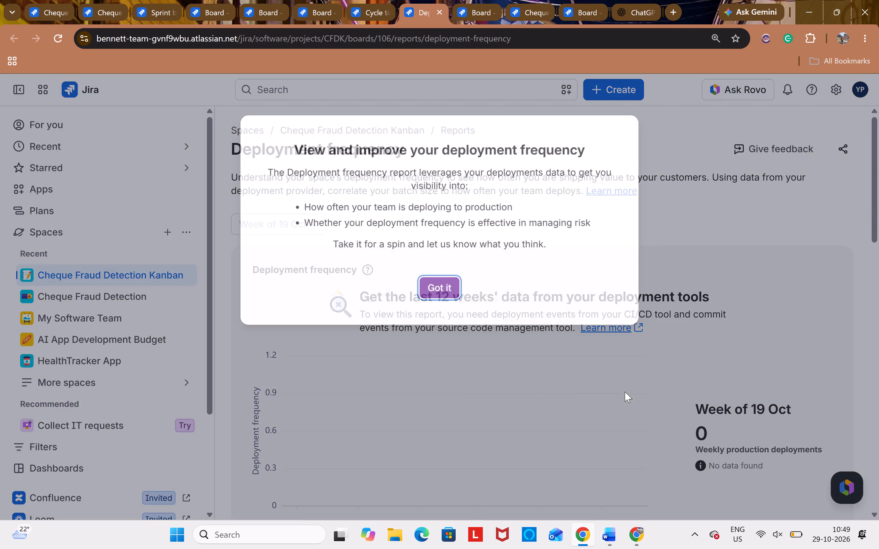
{"action": "left_click", "coordinate": [439, 461]}
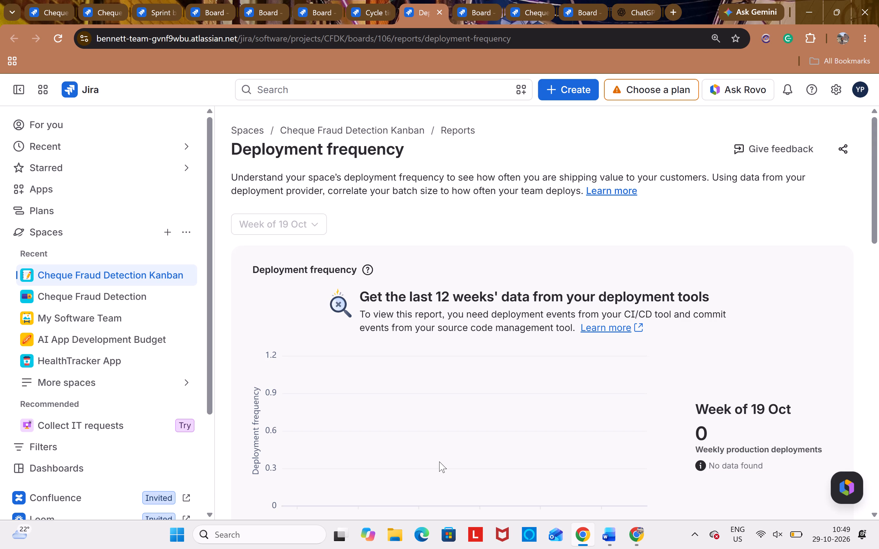
{"action": "scroll", "coordinate": [439, 461], "scroll_direction": "down", "scroll_amount": 3}
{"action": "scroll", "coordinate": [439, 461], "scroll_direction": "up", "scroll_amount": 4}
Look for a Control Chart among the Cheque Fraud Detection space's reports and examine its Cycle Time Report.
{"action": "left_click", "coordinate": [151, 292]}
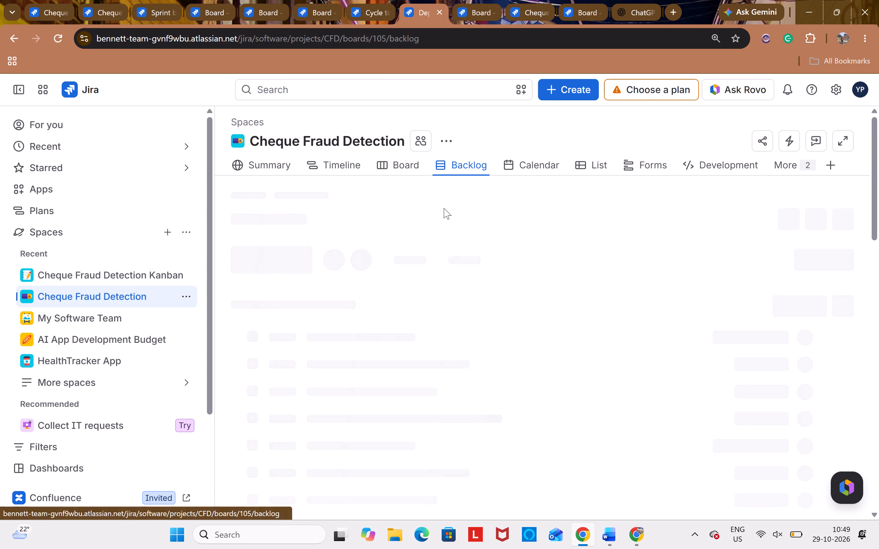
{"action": "left_click", "coordinate": [778, 161]}
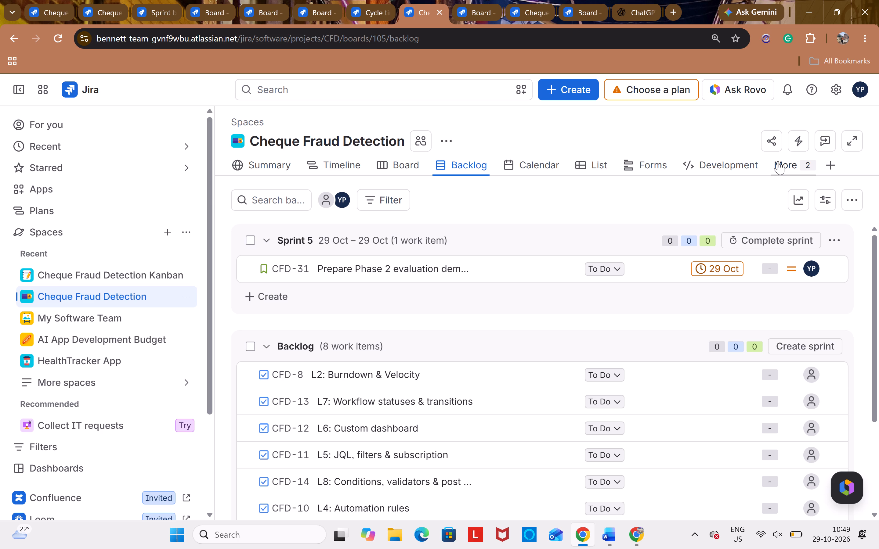
{"action": "left_click", "coordinate": [771, 225]}
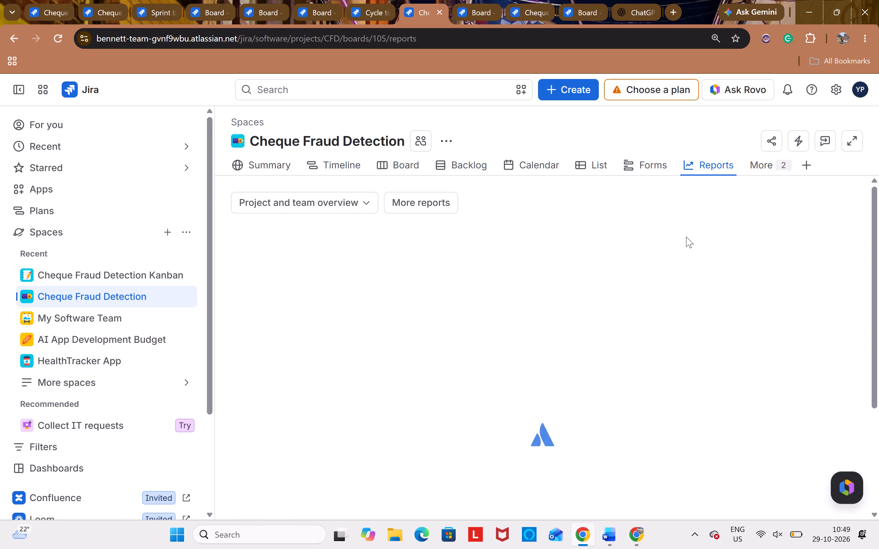
{"action": "left_click", "coordinate": [433, 201]}
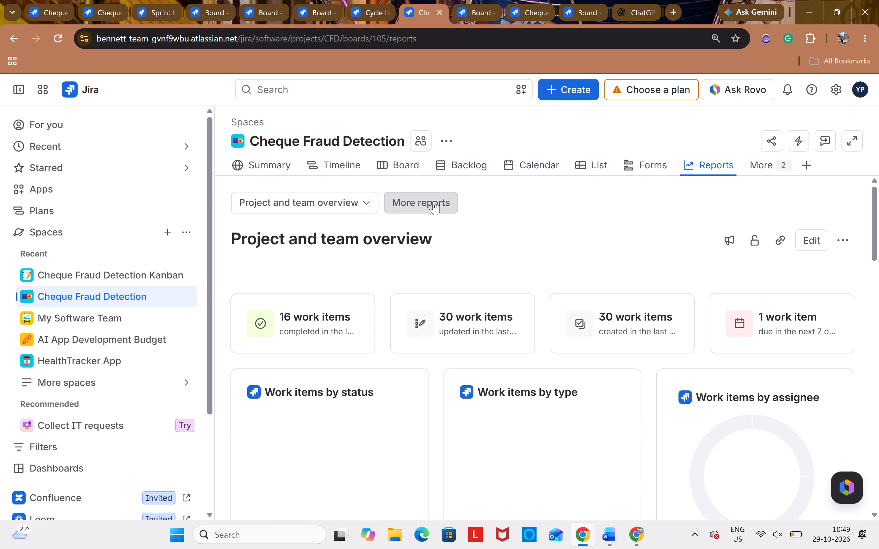
{"action": "scroll", "coordinate": [464, 286], "scroll_direction": "down", "scroll_amount": 1}
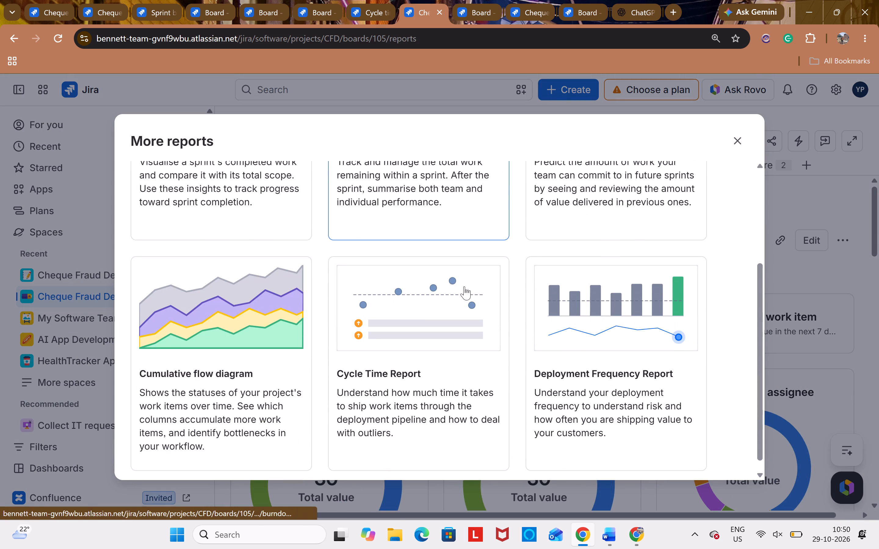
{"action": "scroll", "coordinate": [464, 286], "scroll_direction": "down", "scroll_amount": 1}
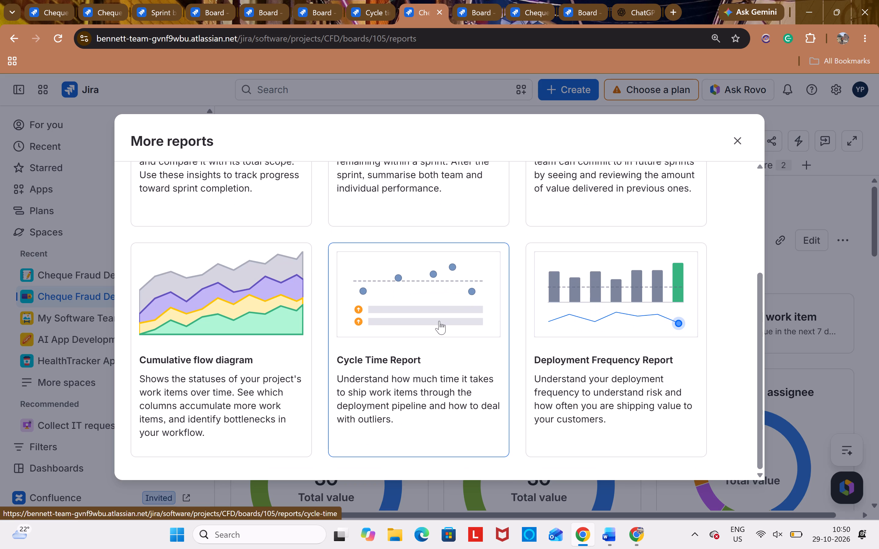
{"action": "left_click", "coordinate": [439, 321]}
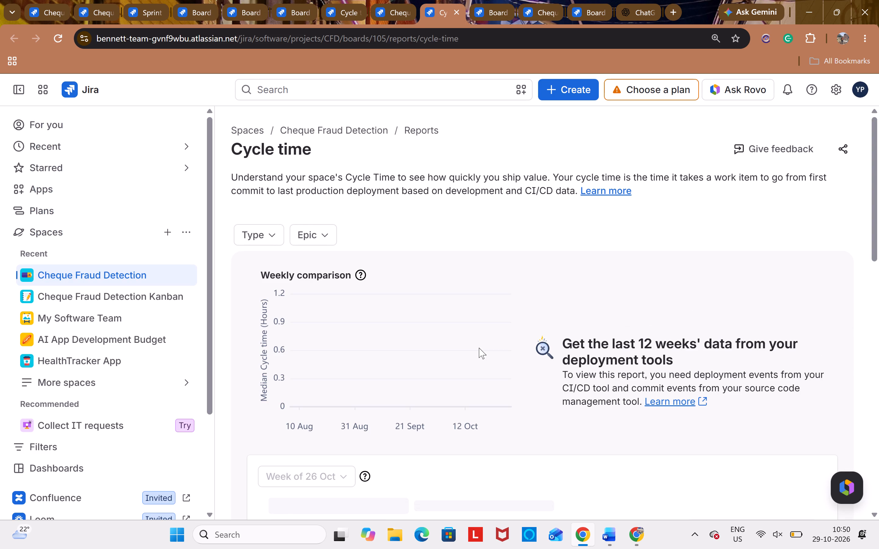
{"action": "scroll", "coordinate": [479, 348], "scroll_direction": "down", "scroll_amount": 5}
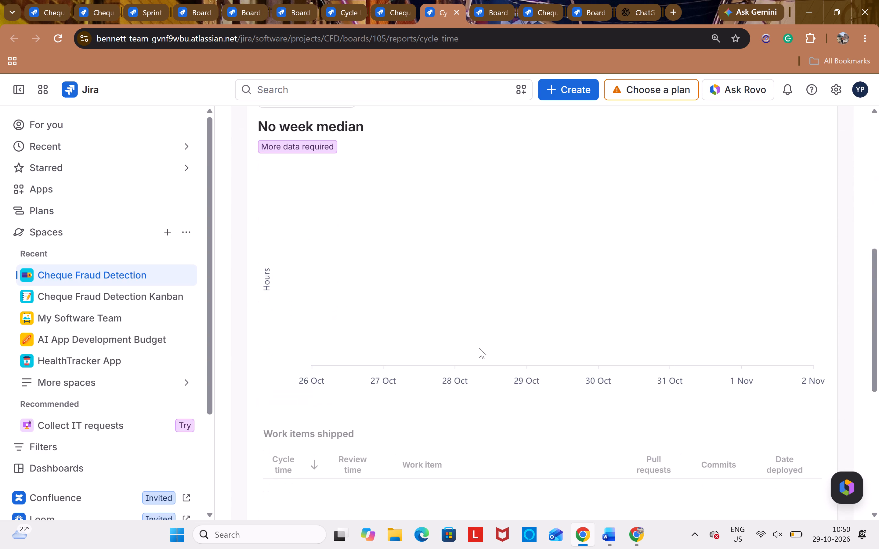
{"action": "scroll", "coordinate": [479, 348], "scroll_direction": "down", "scroll_amount": 2}
{"action": "scroll", "coordinate": [479, 348], "scroll_direction": "up", "scroll_amount": 3}
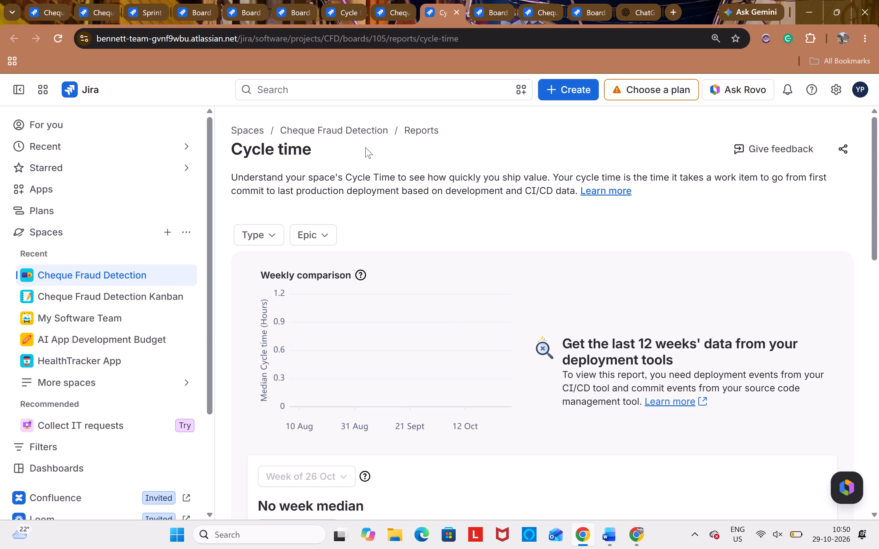
{"action": "left_click", "coordinate": [366, 129]}
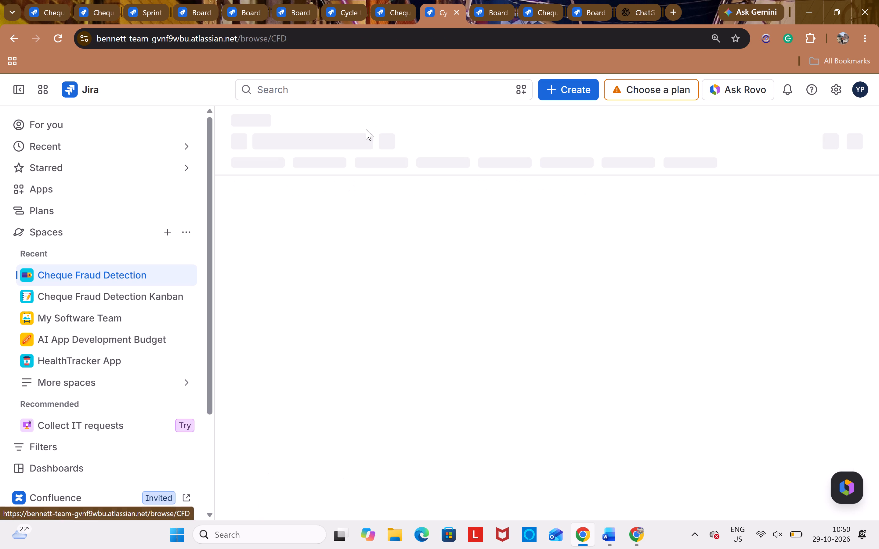
Return to the Word report and review section 4.3's results, explanation and Figure 20 evidence through to the Figure 21 Control Chart placeholder.
{"action": "left_click", "coordinate": [612, 540]}
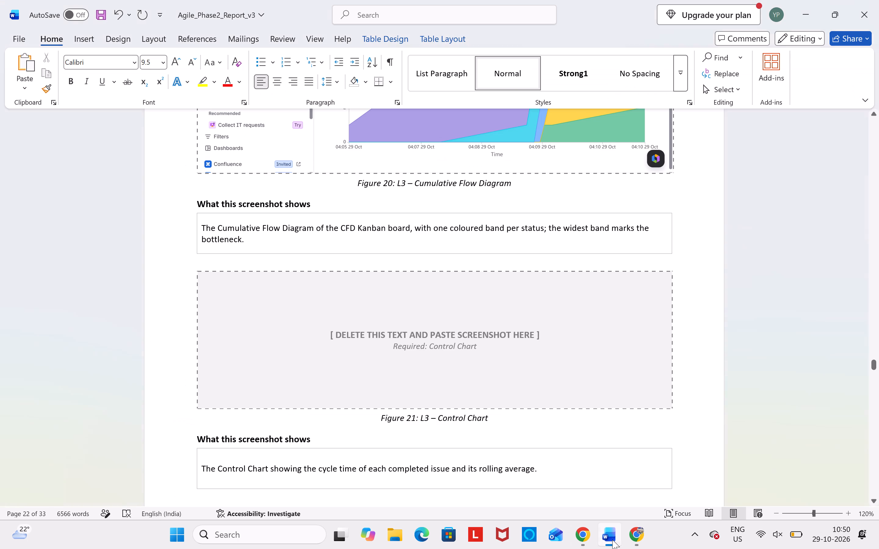
{"action": "left_click", "coordinate": [547, 432]}
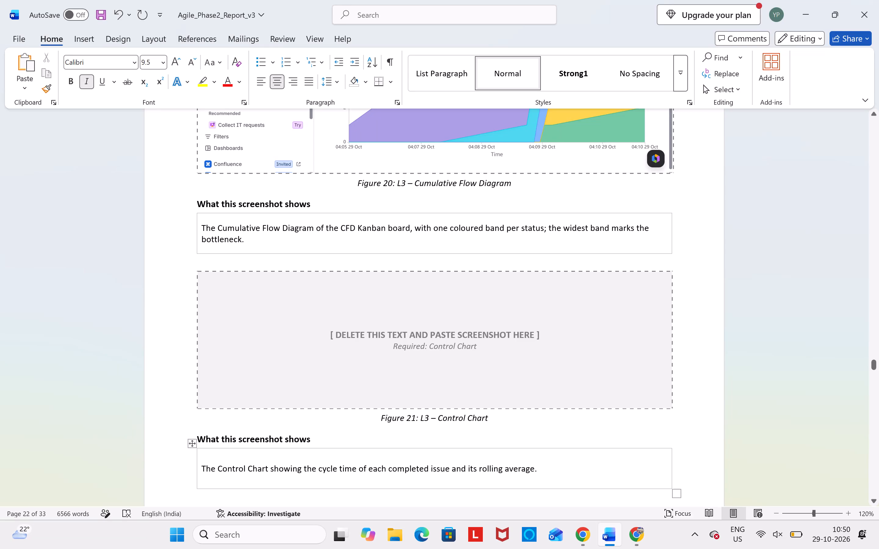
{"action": "left_click", "coordinate": [566, 392]}
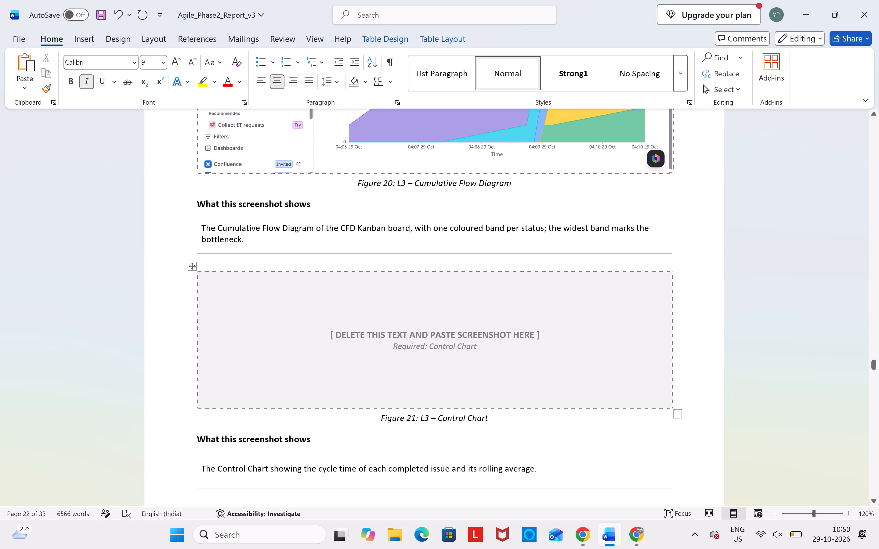
{"action": "scroll", "coordinate": [618, 449], "scroll_direction": "up", "scroll_amount": 2}
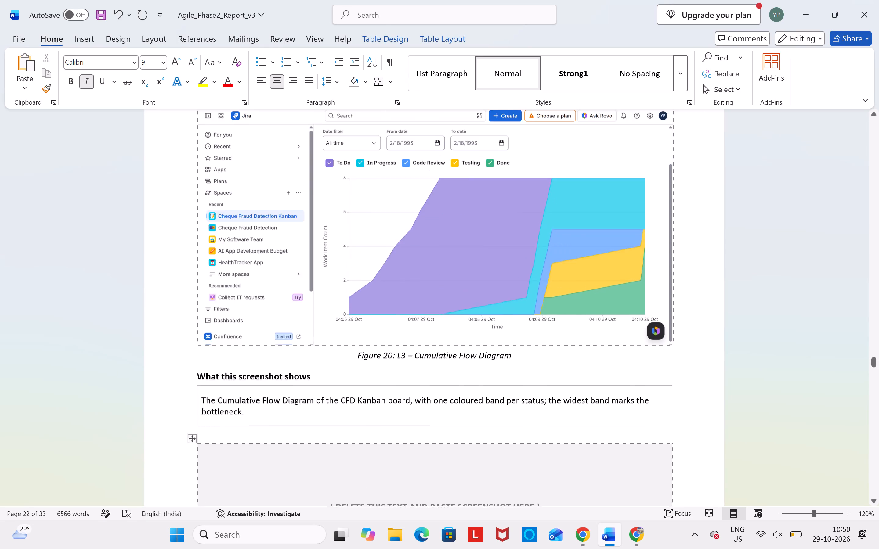
{"action": "scroll", "coordinate": [618, 449], "scroll_direction": "up", "scroll_amount": 3}
{"action": "scroll", "coordinate": [618, 449], "scroll_direction": "down", "scroll_amount": 2}
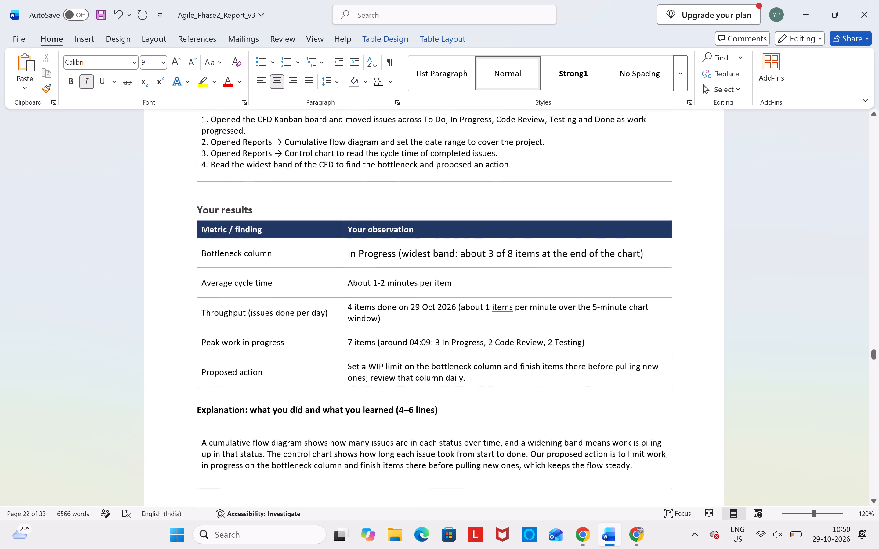
{"action": "scroll", "coordinate": [618, 449], "scroll_direction": "down", "scroll_amount": 2}
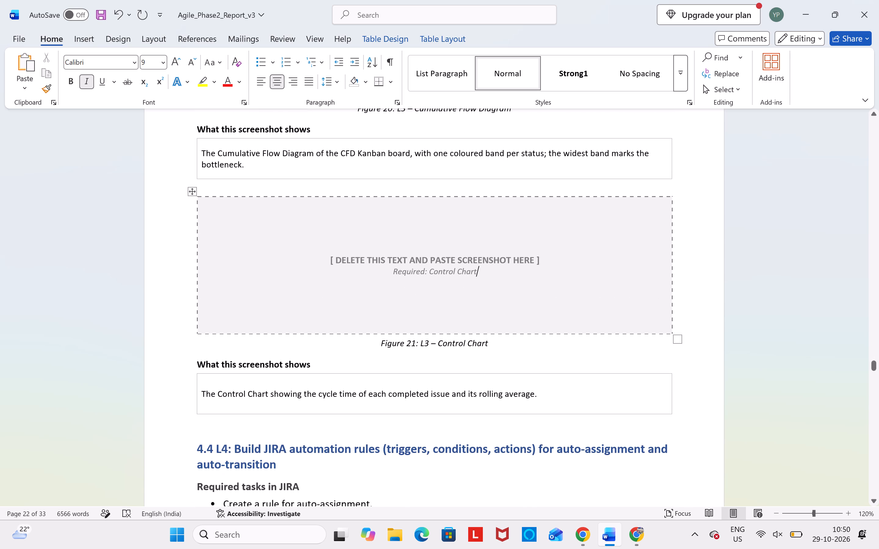
Delete the Figure 21 Control Chart block from section 4.3, including its screenshot placeholder, caption and description.
{"action": "left_click_drag", "start_coordinate": [673, 416], "coordinate": [269, 231]}
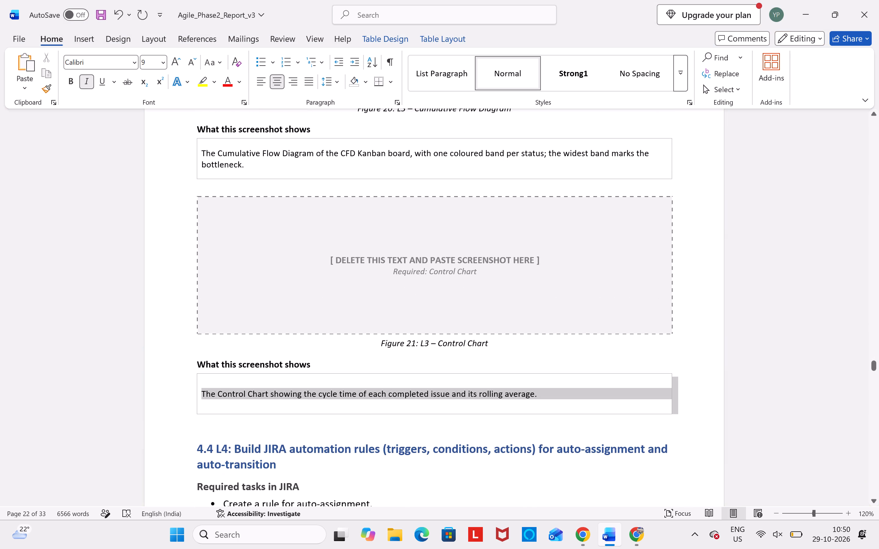
{"action": "left_click_drag", "start_coordinate": [269, 231], "coordinate": [189, 195]}
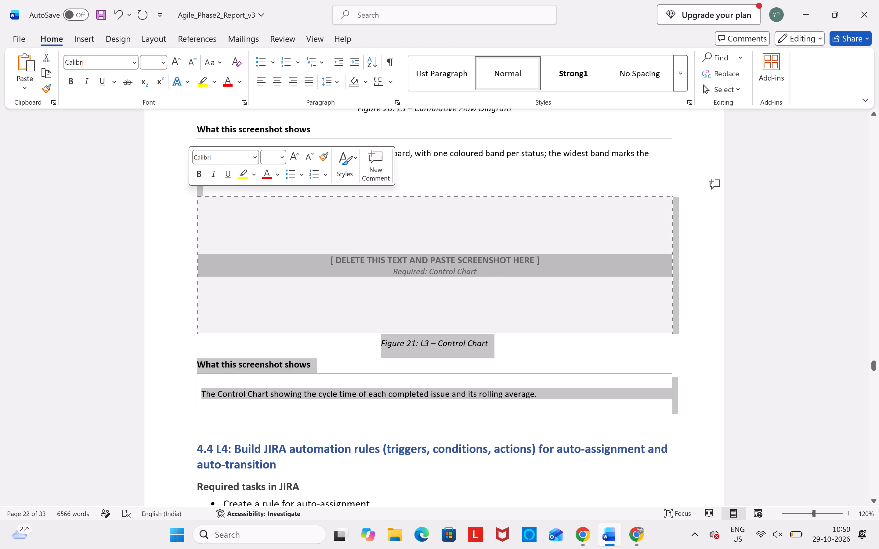
{"action": "key", "text": "BackSpace"}
Review section 4.4 L4's required tasks, steps performed, results table, explanation, and Figure 22 and Figure 23 evidence placeholders.
{"action": "scroll", "coordinate": [189, 195], "scroll_direction": "up", "scroll_amount": 10}
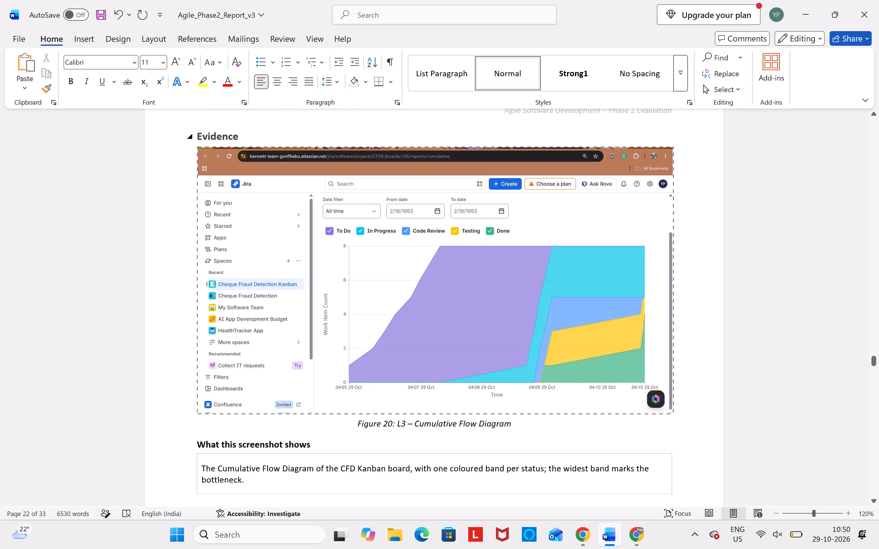
{"action": "scroll", "coordinate": [189, 195], "scroll_direction": "up", "scroll_amount": 1}
{"action": "scroll", "coordinate": [189, 195], "scroll_direction": "down", "scroll_amount": 2}
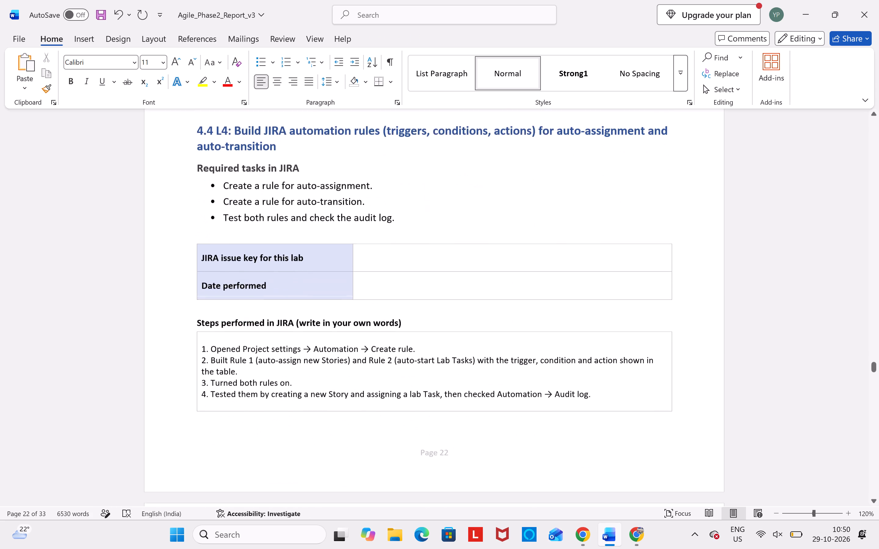
{"action": "scroll", "coordinate": [189, 195], "scroll_direction": "down", "scroll_amount": 2}
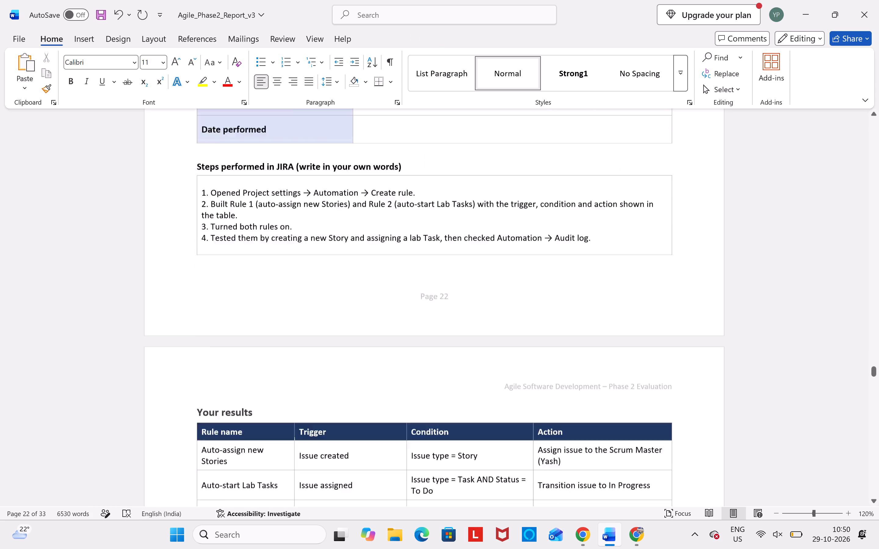
{"action": "scroll", "coordinate": [189, 195], "scroll_direction": "down", "scroll_amount": 1}
{"action": "scroll", "coordinate": [189, 195], "scroll_direction": "up", "scroll_amount": 2}
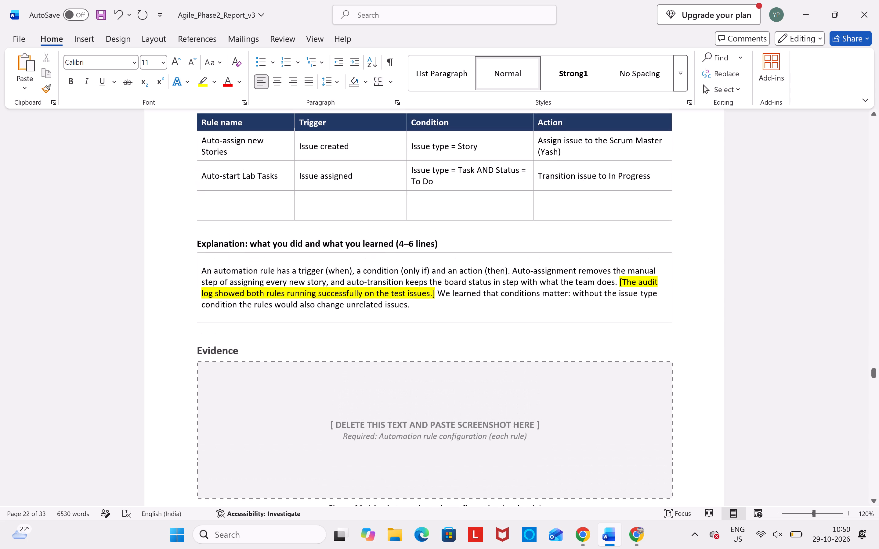
{"action": "scroll", "coordinate": [189, 195], "scroll_direction": "up", "scroll_amount": 5}
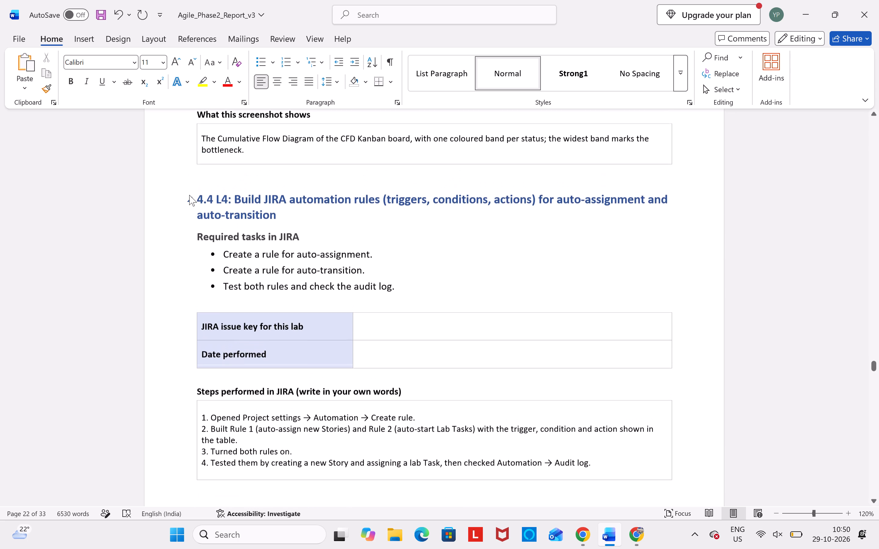
{"action": "scroll", "coordinate": [189, 195], "scroll_direction": "up", "scroll_amount": 1}
{"action": "scroll", "coordinate": [189, 195], "scroll_direction": "right", "scroll_amount": 2}
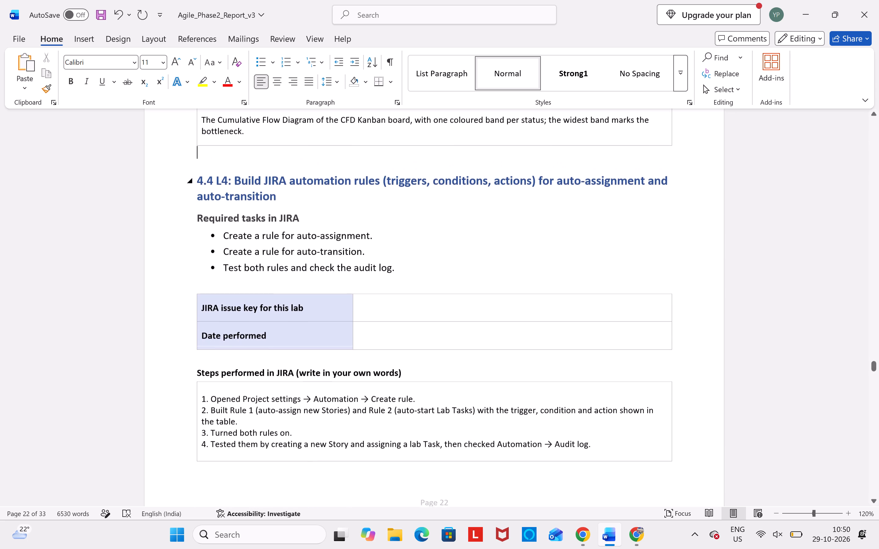
{"action": "scroll", "coordinate": [189, 195], "scroll_direction": "right", "scroll_amount": 1}
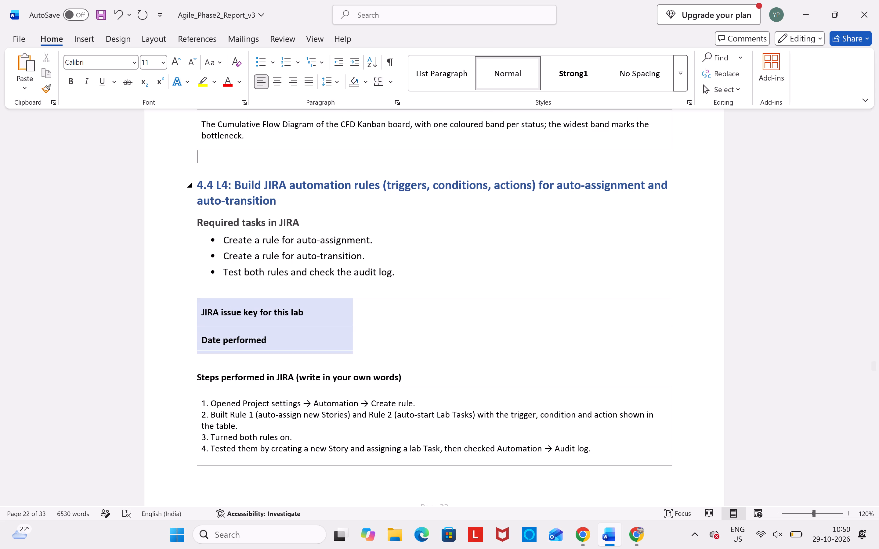
{"action": "scroll", "coordinate": [189, 195], "scroll_direction": "down", "scroll_amount": 2}
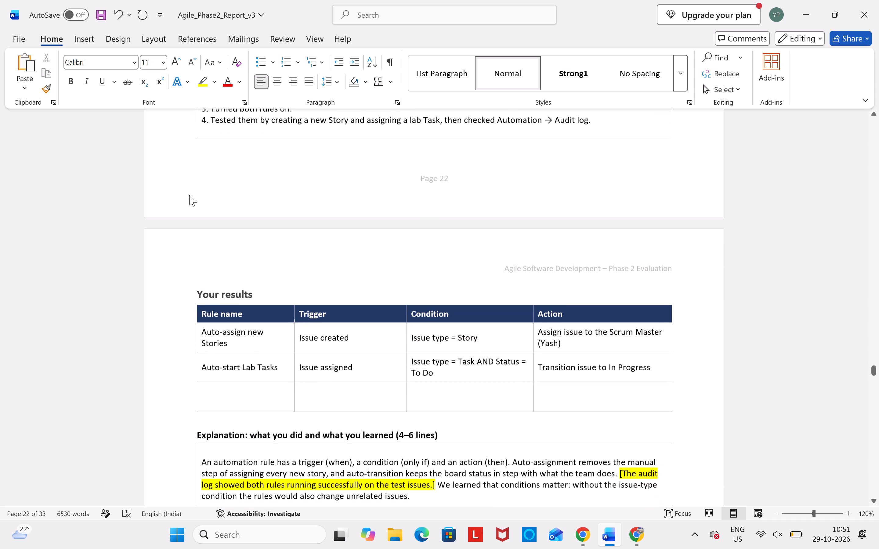
{"action": "scroll", "coordinate": [189, 195], "scroll_direction": "down", "scroll_amount": 1}
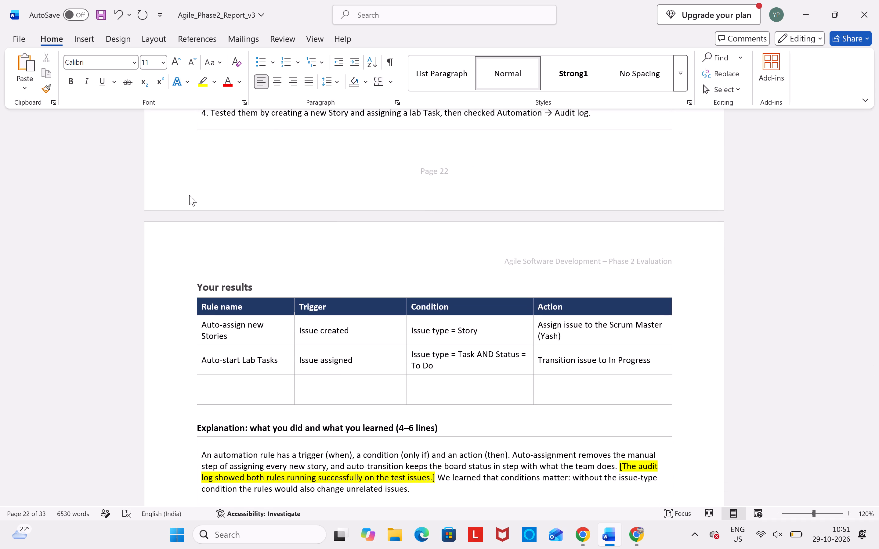
{"action": "scroll", "coordinate": [189, 195], "scroll_direction": "down", "scroll_amount": 2}
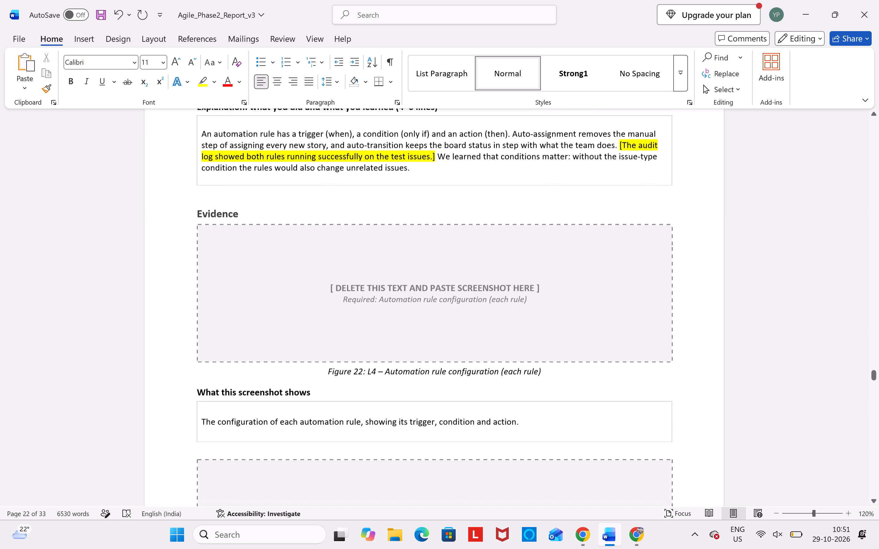
{"action": "scroll", "coordinate": [189, 195], "scroll_direction": "down", "scroll_amount": 1}
{"action": "scroll", "coordinate": [189, 195], "scroll_direction": "up", "scroll_amount": 3}
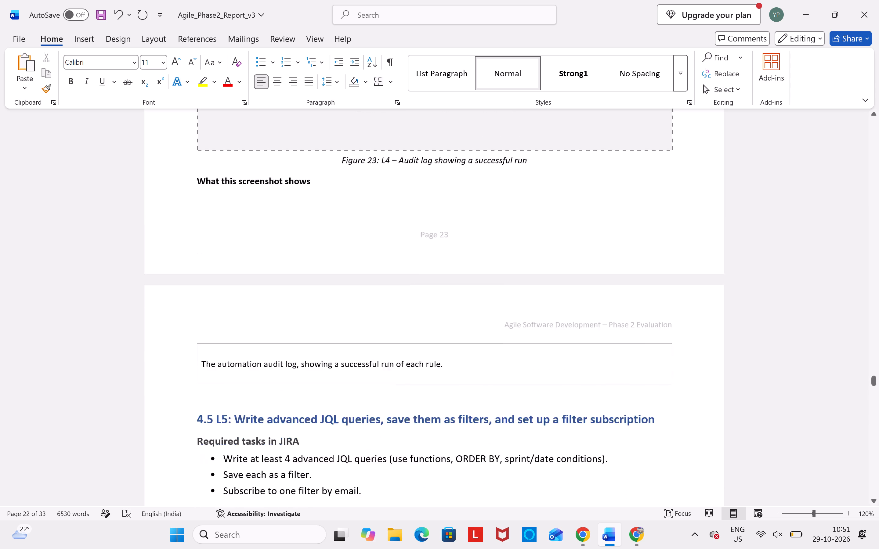
{"action": "scroll", "coordinate": [189, 195], "scroll_direction": "up", "scroll_amount": 7}
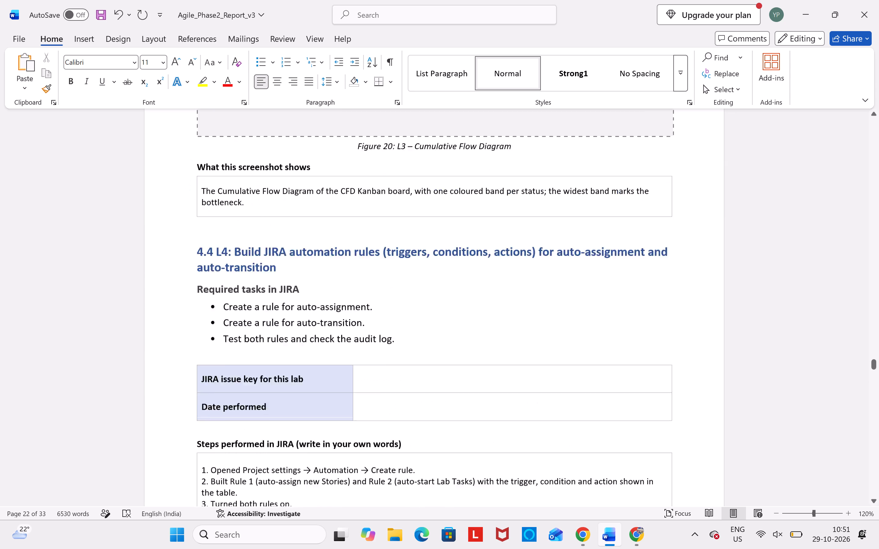
{"action": "scroll", "coordinate": [239, 180], "scroll_direction": "up", "scroll_amount": 1}
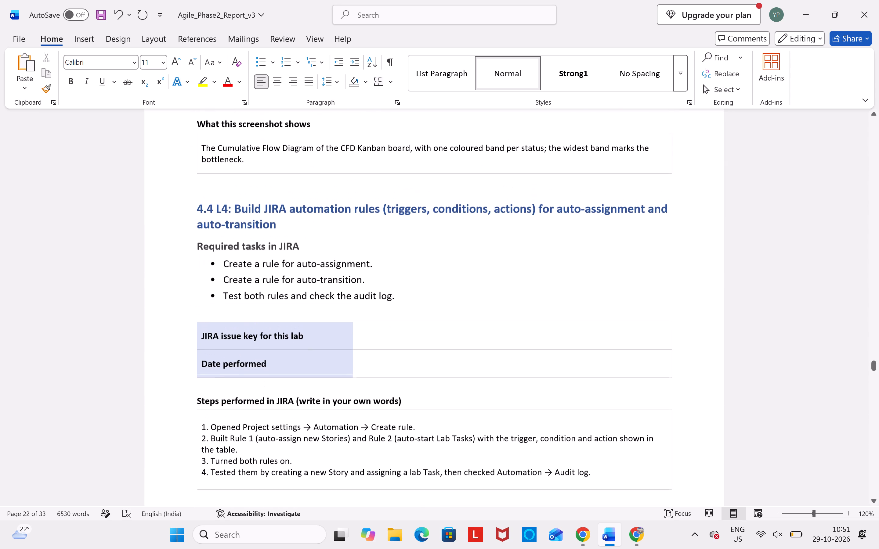
Copy the whole of section 4.4 L4, from its heading through the Figure 23 audit log description.
{"action": "left_click_drag", "start_coordinate": [201, 210], "coordinate": [324, 308]}
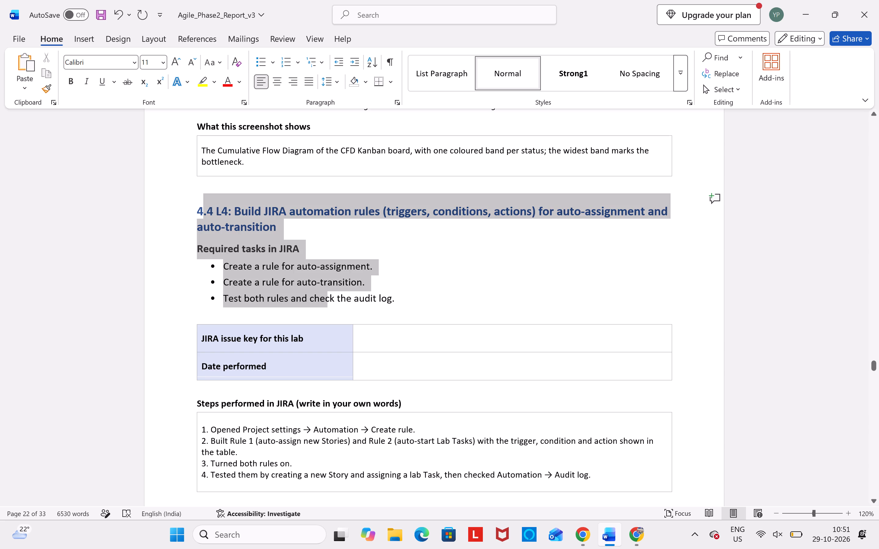
{"action": "left_click_drag", "start_coordinate": [324, 308], "coordinate": [406, 512]}
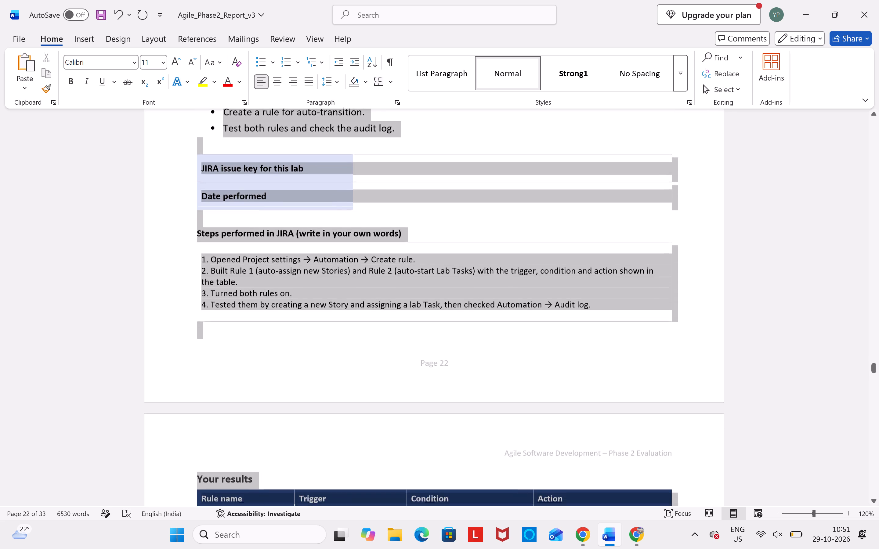
{"action": "left_click_drag", "start_coordinate": [406, 512], "coordinate": [404, 512]}
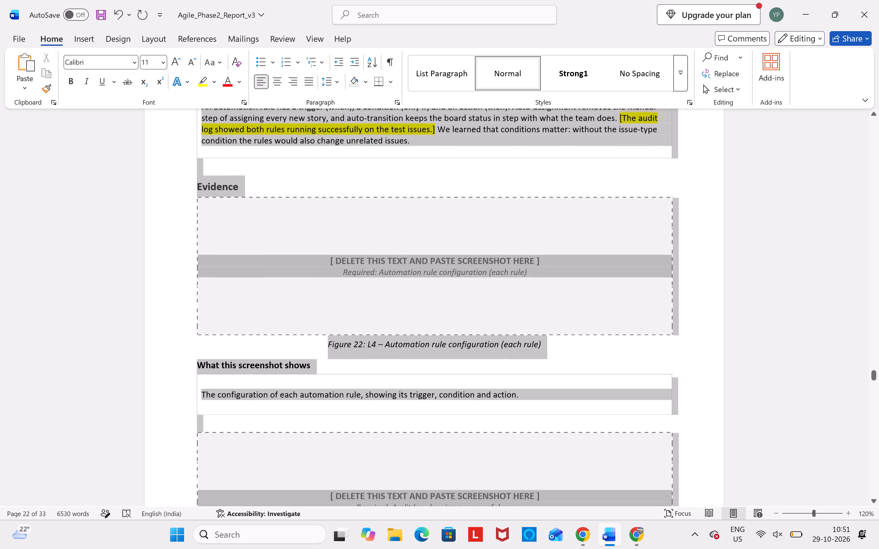
{"action": "left_click_drag", "start_coordinate": [404, 512], "coordinate": [382, 511]}
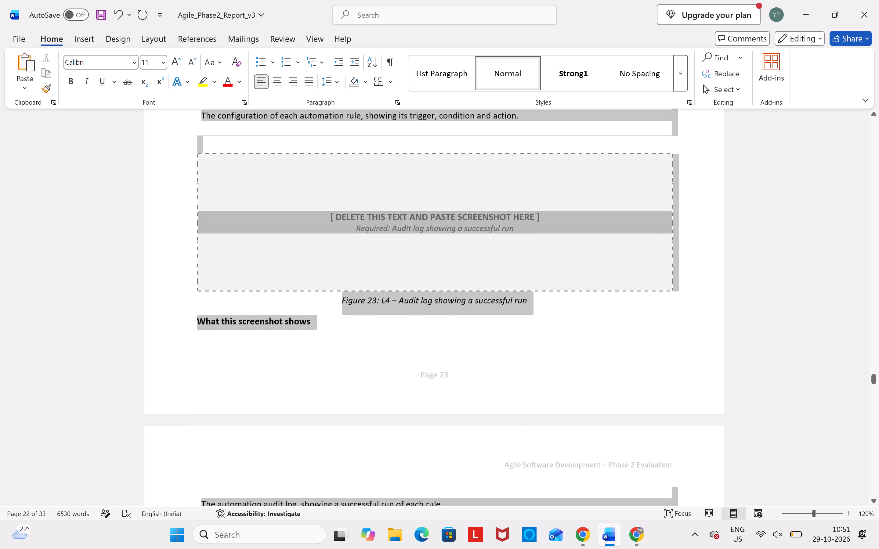
{"action": "left_click_drag", "start_coordinate": [382, 511], "coordinate": [426, 393]}
{"action": "key", "text": "ctrl+c"}
{"action": "key", "text": "ctrl+c"}
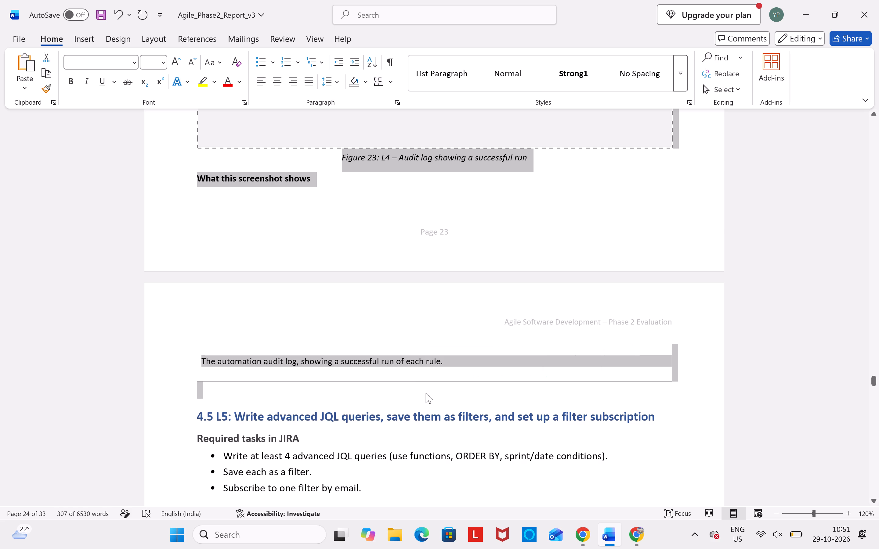
{"action": "scroll", "coordinate": [426, 393], "scroll_direction": "down", "scroll_amount": 2}
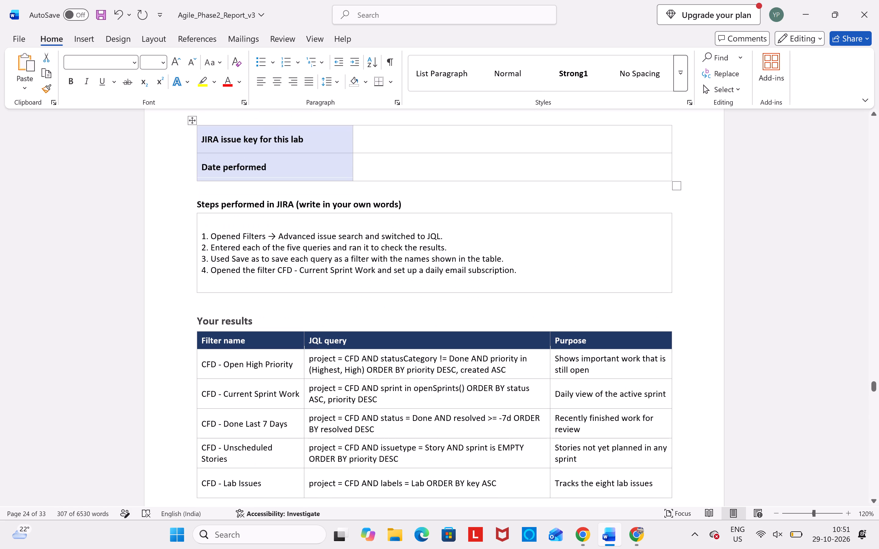
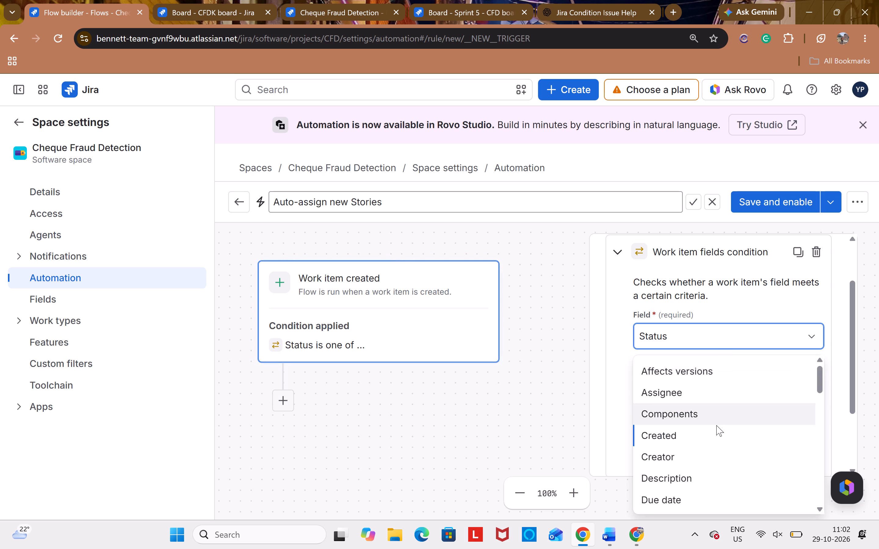
{"action": "scroll", "coordinate": [716, 425], "scroll_direction": "down", "scroll_amount": 2}
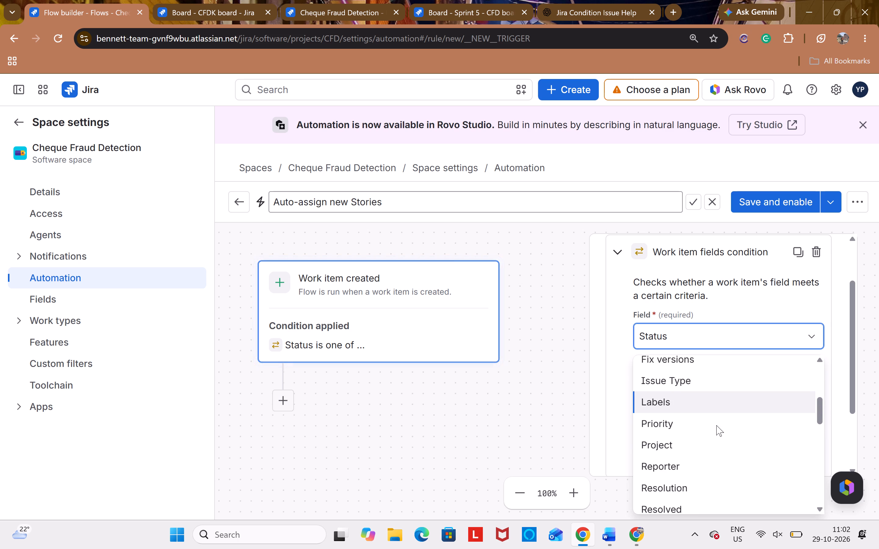
{"action": "scroll", "coordinate": [716, 425], "scroll_direction": "down", "scroll_amount": 1}
{"action": "left_click", "coordinate": [753, 309]}
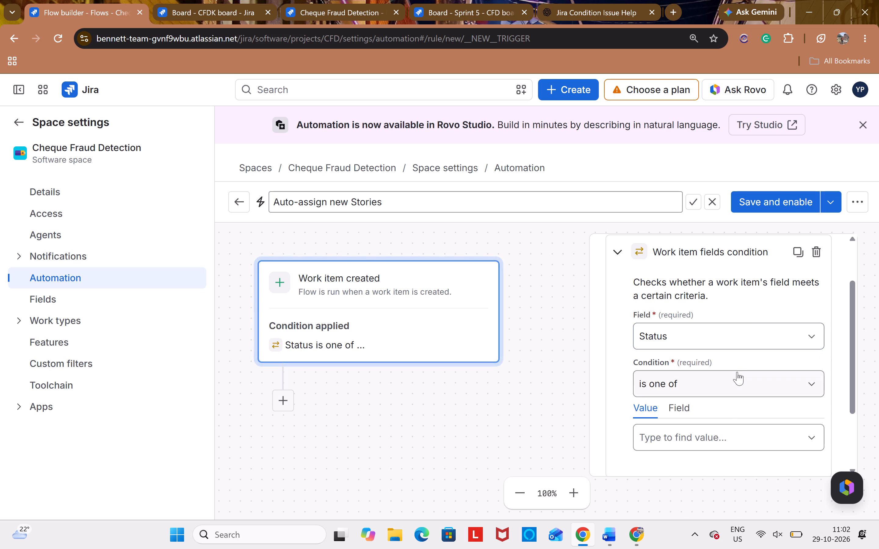
{"action": "left_click", "coordinate": [737, 372]}
{"action": "left_click", "coordinate": [722, 420]}
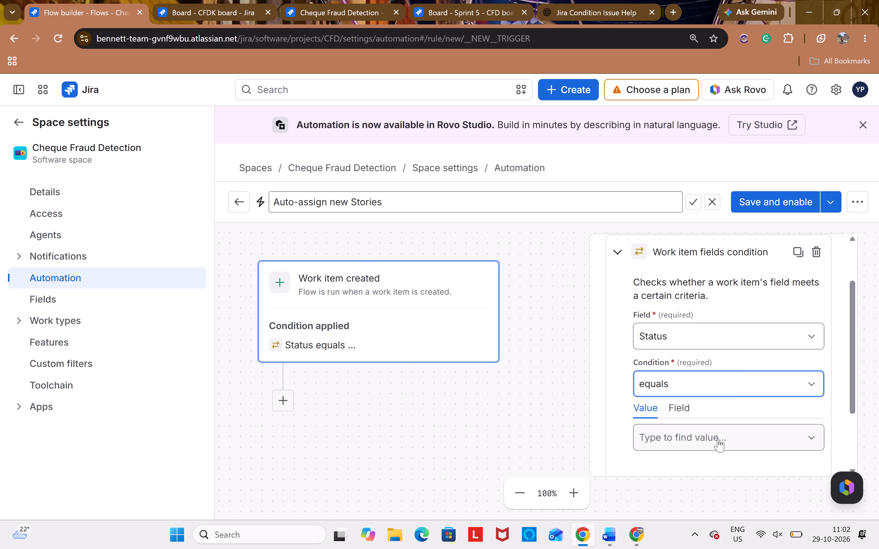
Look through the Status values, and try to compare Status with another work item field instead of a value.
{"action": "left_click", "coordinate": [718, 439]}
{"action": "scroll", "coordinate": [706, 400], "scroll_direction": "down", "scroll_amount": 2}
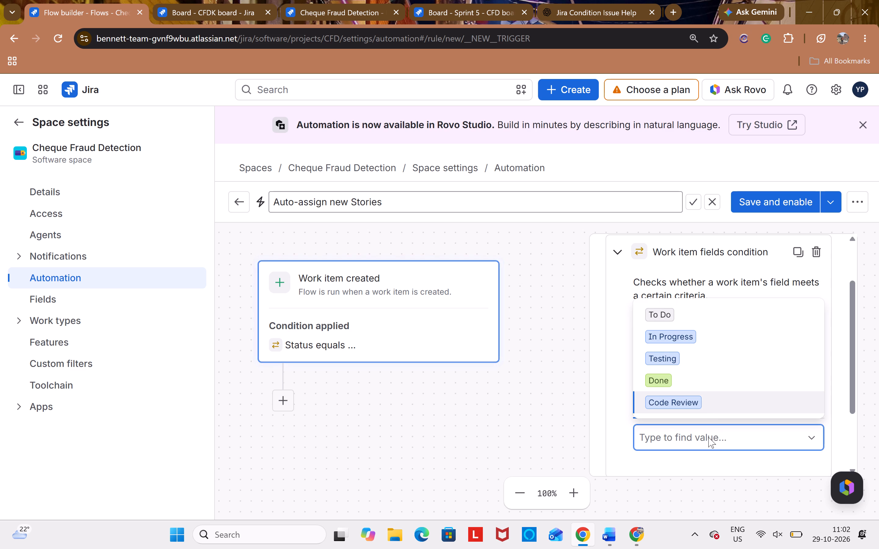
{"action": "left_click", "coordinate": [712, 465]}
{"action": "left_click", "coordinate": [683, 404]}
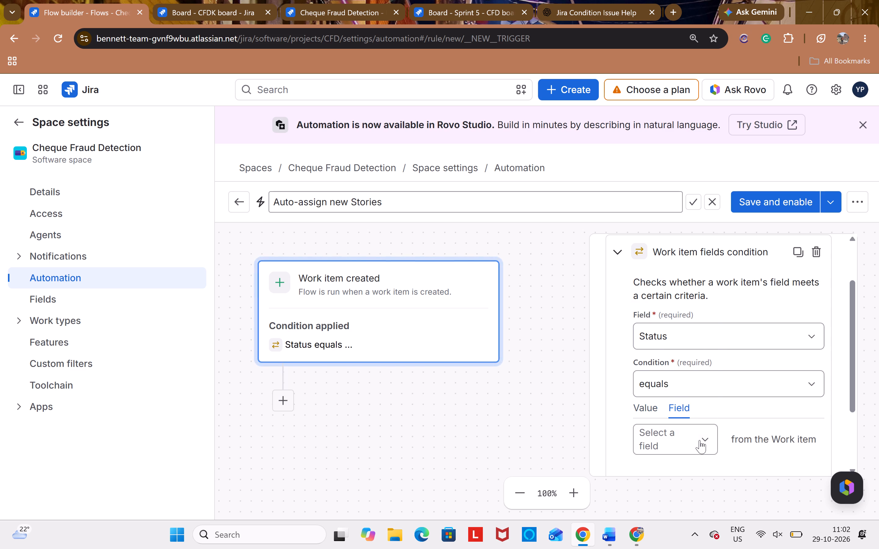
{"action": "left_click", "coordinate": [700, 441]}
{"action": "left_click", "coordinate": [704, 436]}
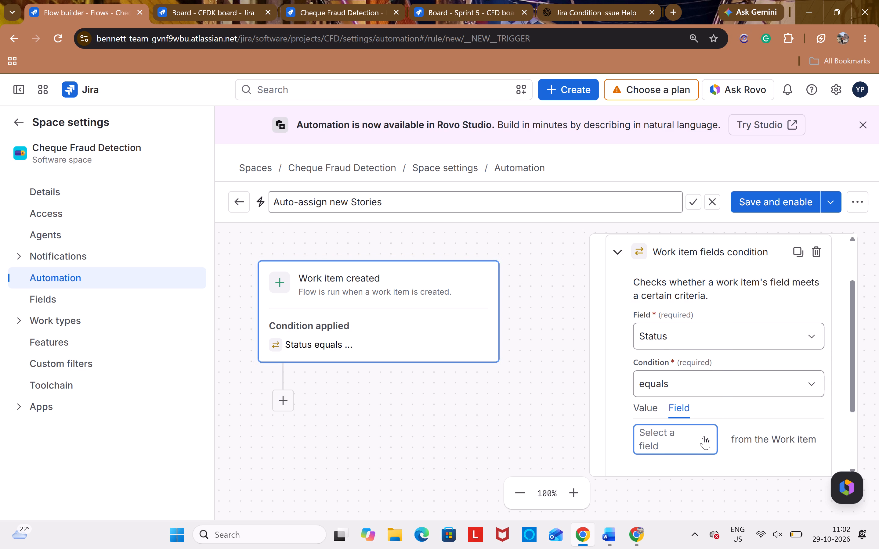
Set the condition's field to Issue Type and its value to Story.
{"action": "left_click", "coordinate": [735, 339]}
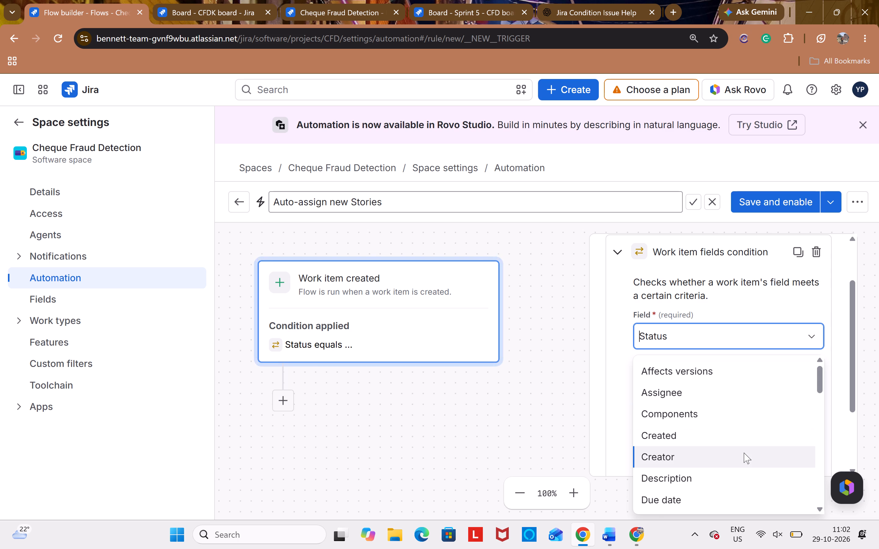
{"action": "scroll", "coordinate": [744, 453], "scroll_direction": "down", "scroll_amount": 3}
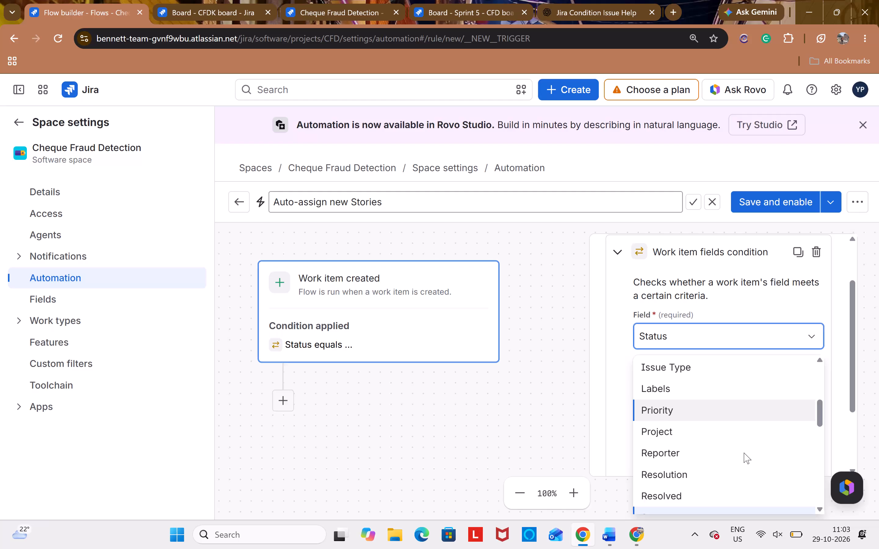
{"action": "scroll", "coordinate": [744, 453], "scroll_direction": "down", "scroll_amount": 1}
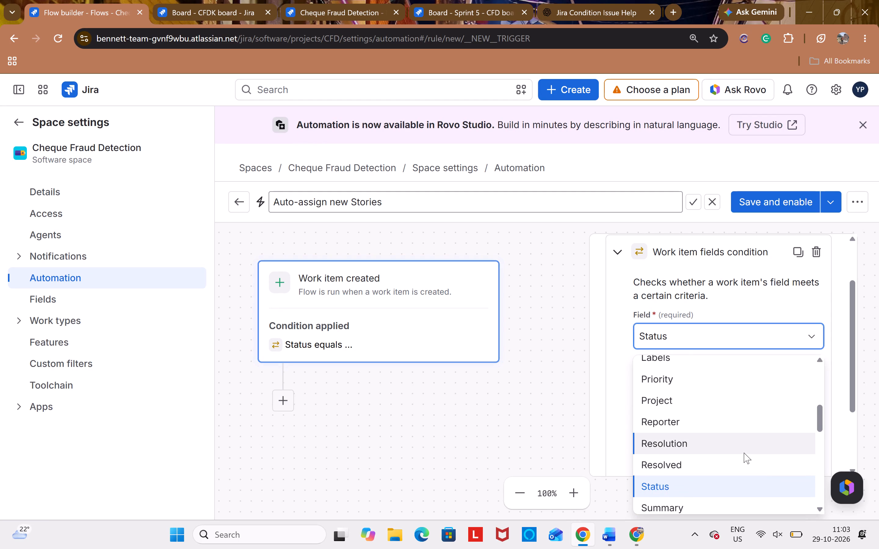
{"action": "scroll", "coordinate": [744, 453], "scroll_direction": "up", "scroll_amount": 2}
{"action": "left_click", "coordinate": [701, 402]}
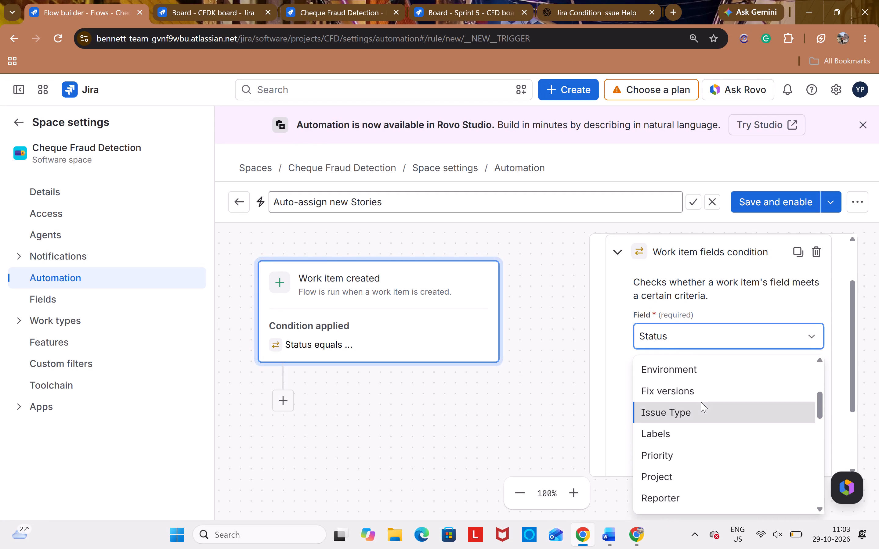
{"action": "left_click", "coordinate": [694, 433]}
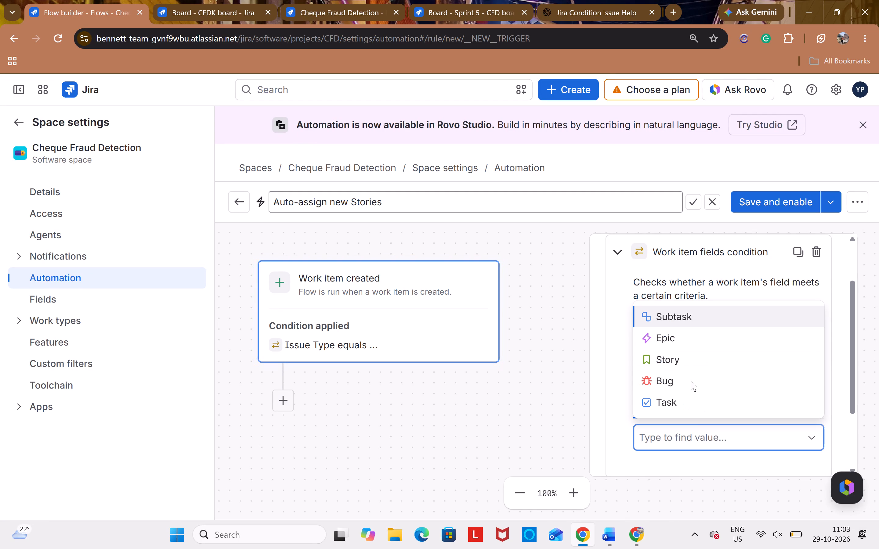
{"action": "left_click", "coordinate": [691, 364]}
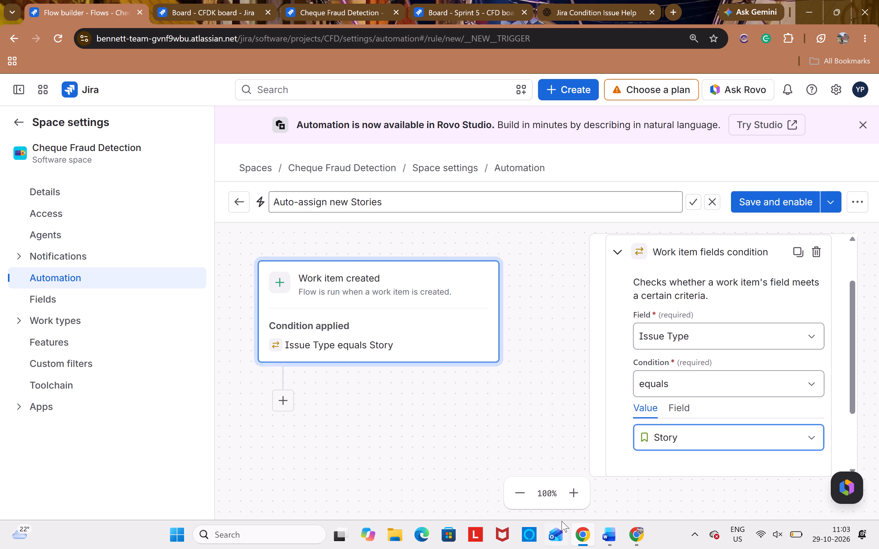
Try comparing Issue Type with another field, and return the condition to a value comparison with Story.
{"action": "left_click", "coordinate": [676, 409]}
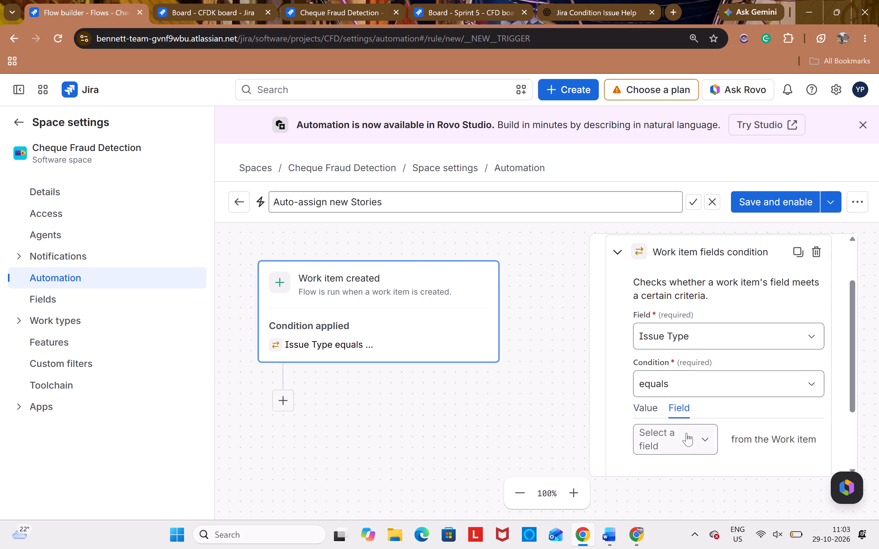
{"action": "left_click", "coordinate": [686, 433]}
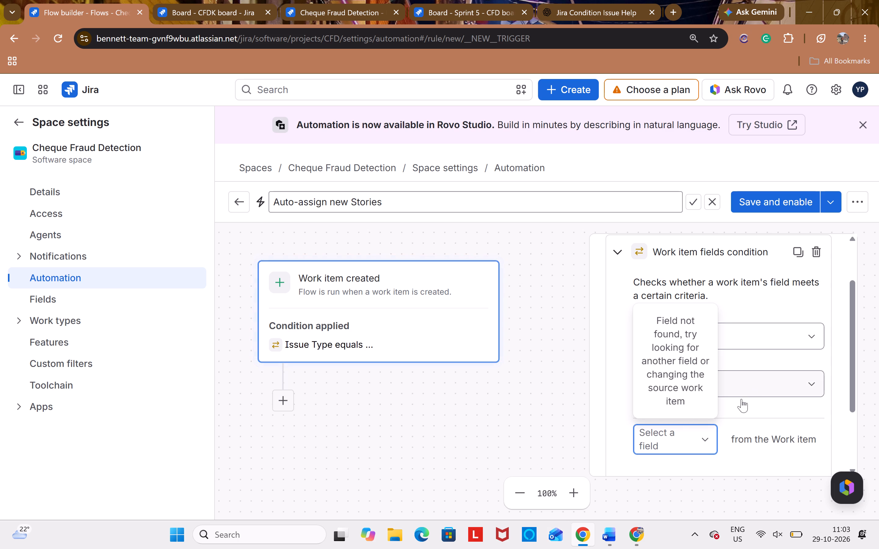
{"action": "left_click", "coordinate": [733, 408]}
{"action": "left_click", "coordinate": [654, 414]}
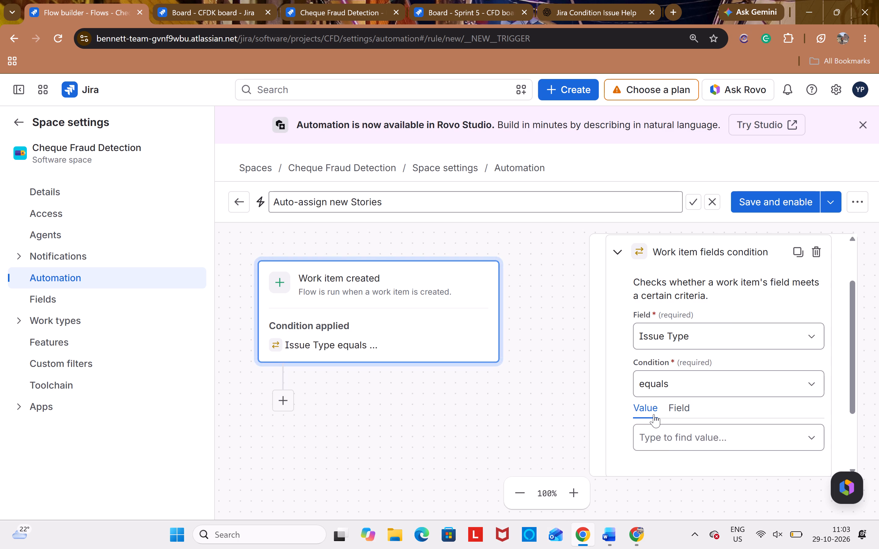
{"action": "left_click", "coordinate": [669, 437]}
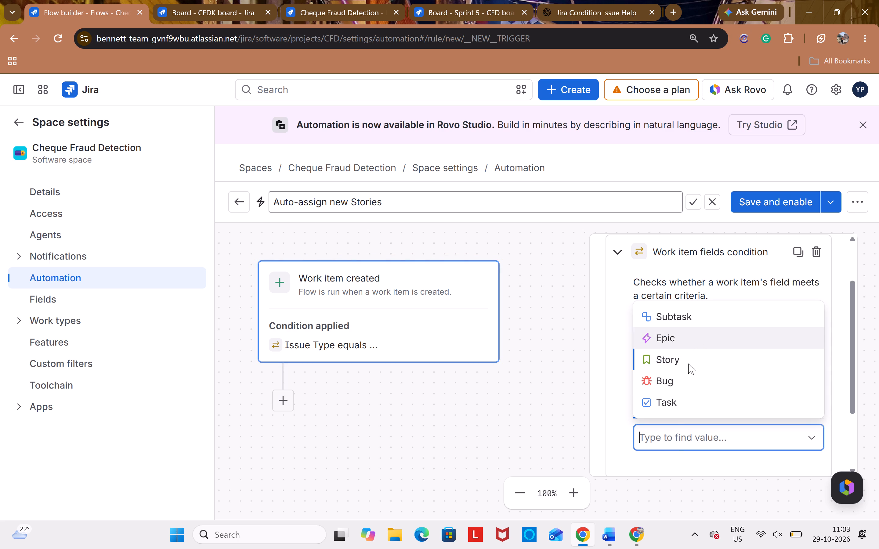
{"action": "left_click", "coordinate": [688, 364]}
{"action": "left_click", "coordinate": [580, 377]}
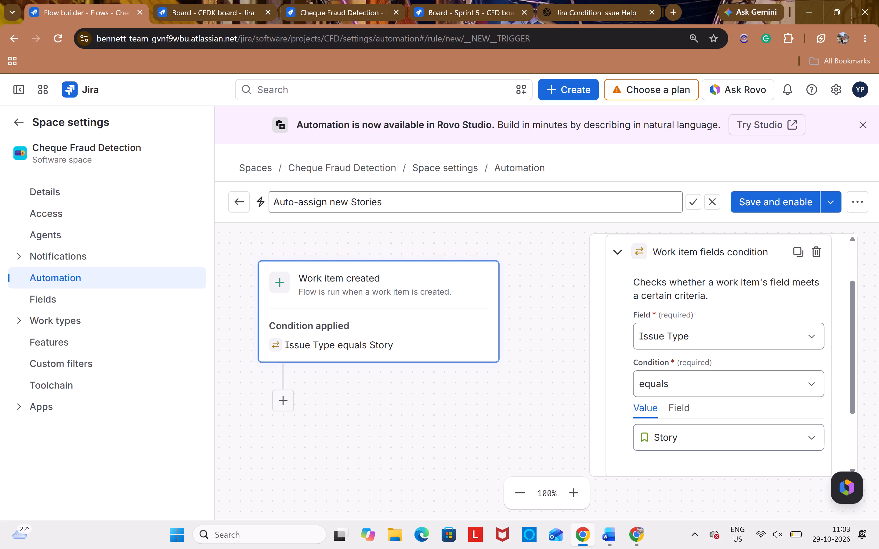
Capture a screenshot of the Jira flow page with the Issue Type equals Story condition, leaving out the browser tabs.
{"action": "key", "text": "shift+super+s"}
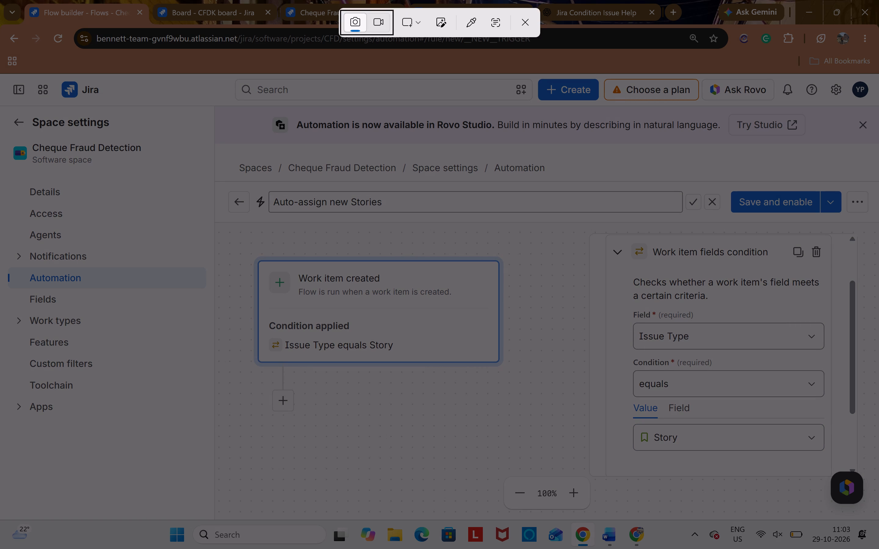
{"action": "left_click_drag", "start_coordinate": [0, 24], "coordinate": [734, 533]}
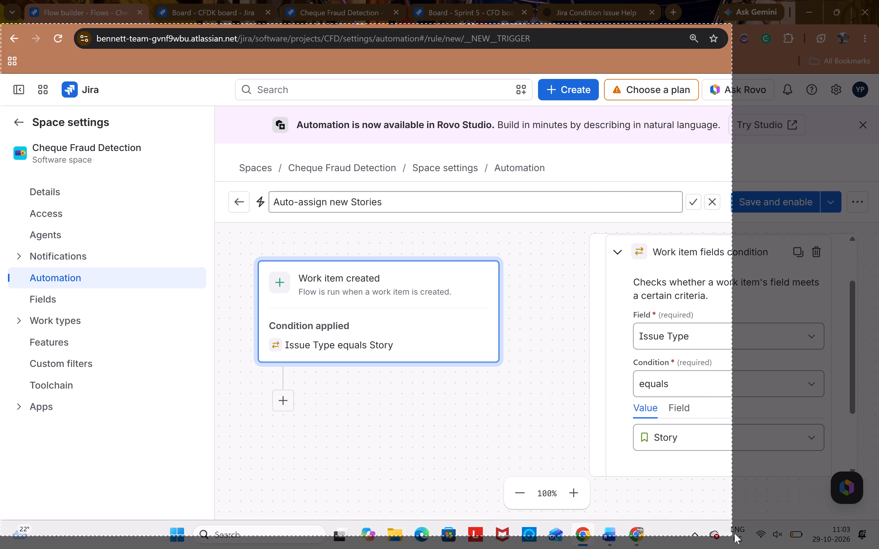
{"action": "left_click_drag", "start_coordinate": [734, 533], "coordinate": [878, 516]}
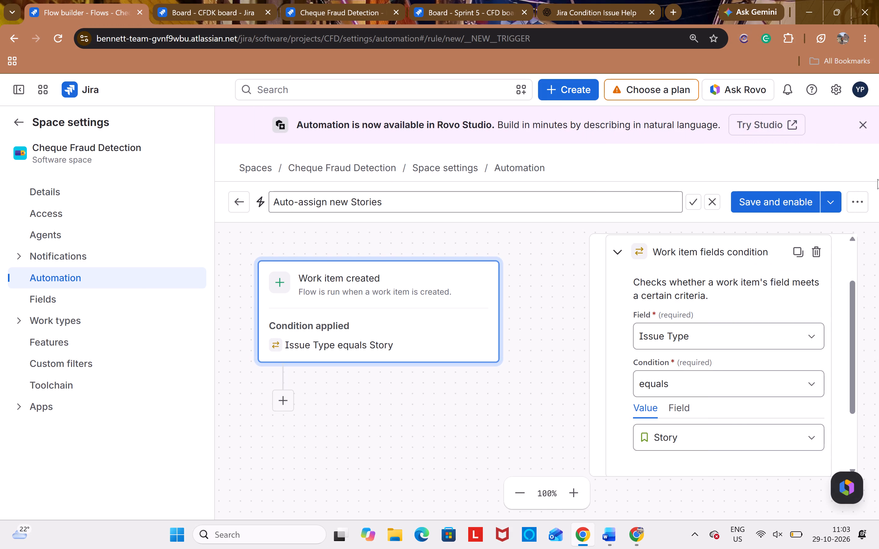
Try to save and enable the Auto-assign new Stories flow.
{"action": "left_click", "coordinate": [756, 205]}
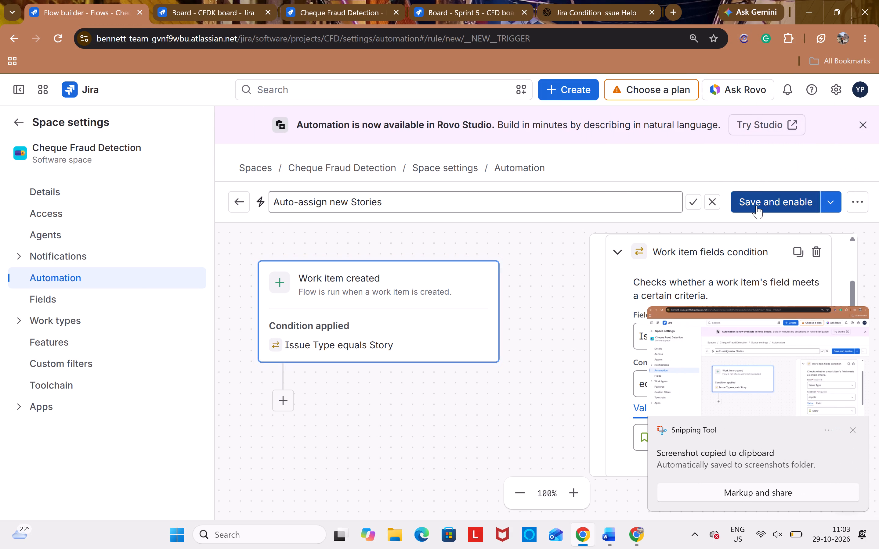
Switch to the Word report and replace the Figure 22 automation rule configuration placeholder with the captured Jira screenshot.
{"action": "left_click", "coordinate": [608, 548]}
{"action": "scroll", "coordinate": [506, 313], "scroll_direction": "up", "scroll_amount": 1}
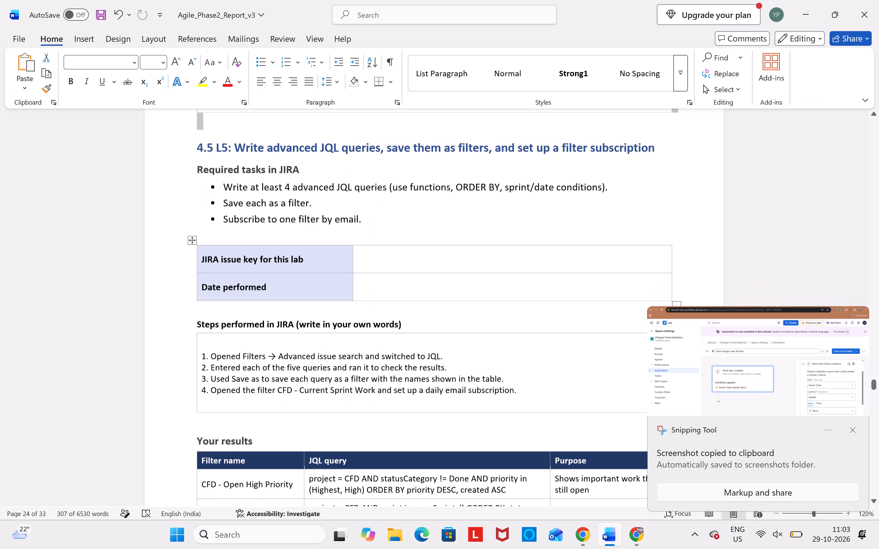
{"action": "scroll", "coordinate": [506, 313], "scroll_direction": "up", "scroll_amount": 3}
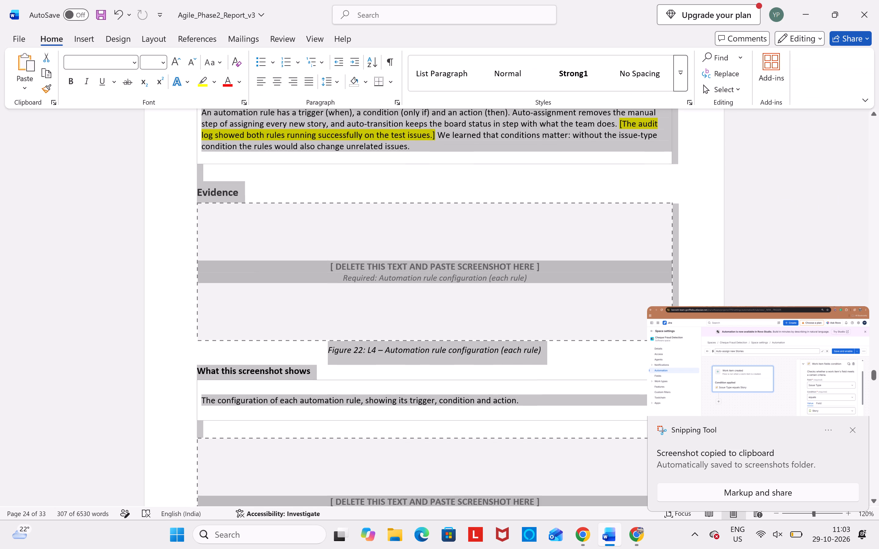
{"action": "scroll", "coordinate": [506, 313], "scroll_direction": "up", "scroll_amount": 1}
{"action": "left_click", "coordinate": [538, 308]}
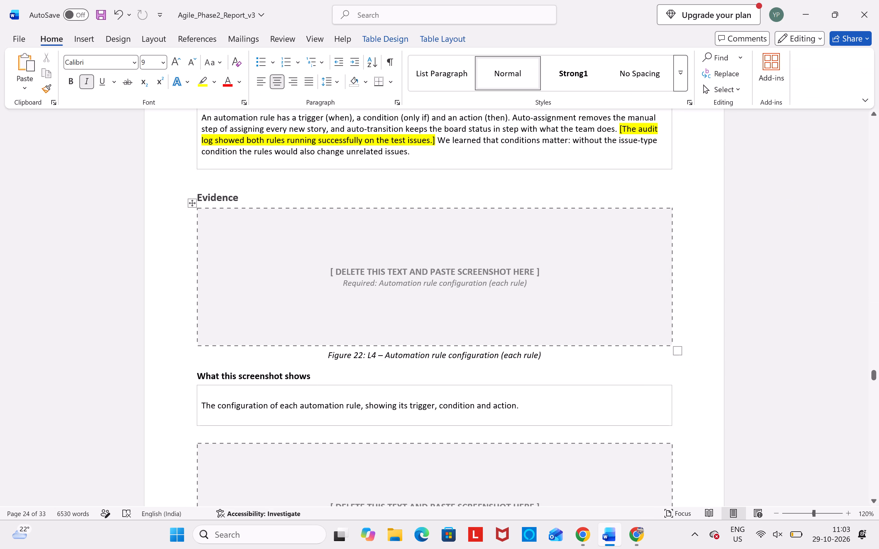
{"action": "left_click_drag", "start_coordinate": [553, 302], "coordinate": [322, 236]}
{"action": "key", "text": "ctrl+v"}
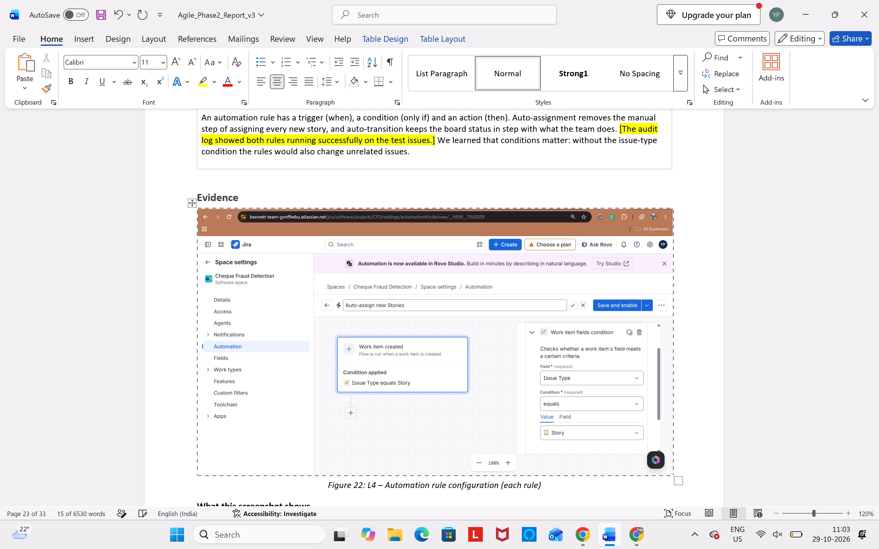
Review the L4 lab section in the report, from the automation rules table to the Figure 23 audit log placeholder.
{"action": "scroll", "coordinate": [544, 252], "scroll_direction": "down", "scroll_amount": 1}
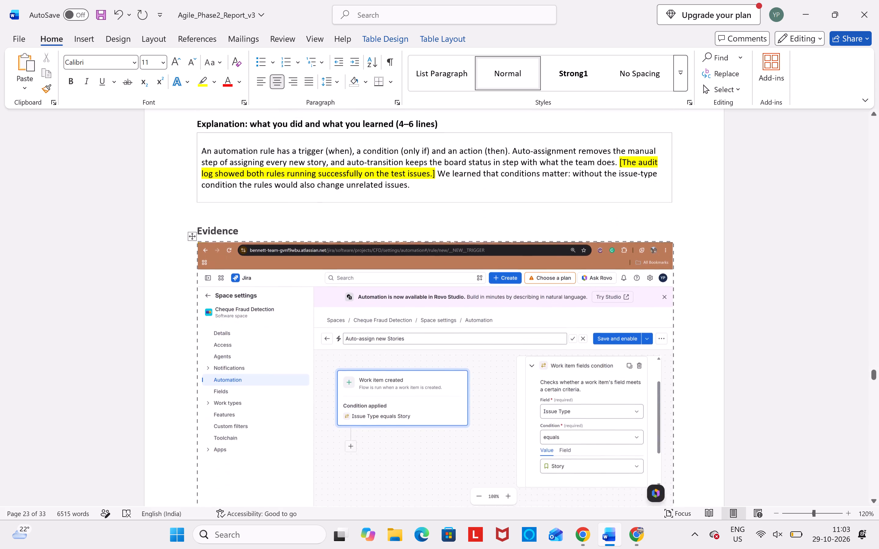
{"action": "scroll", "coordinate": [544, 252], "scroll_direction": "down", "scroll_amount": 4}
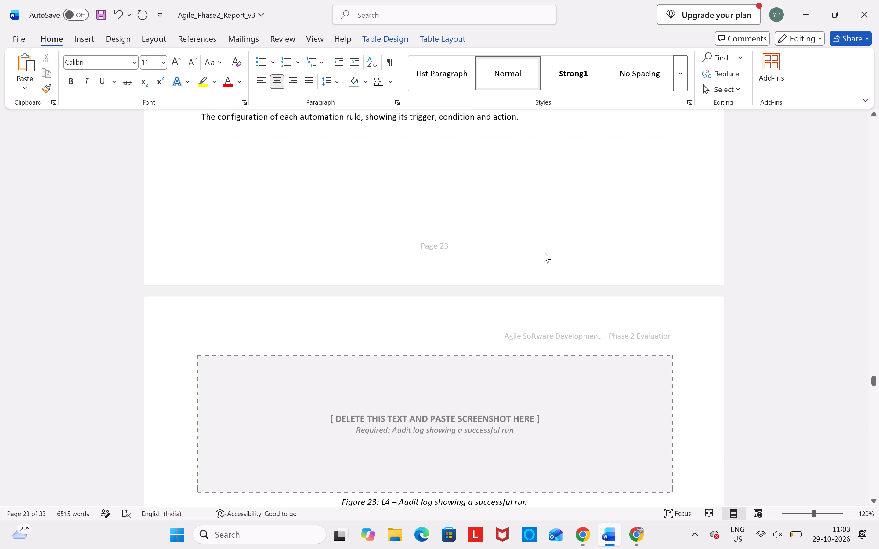
{"action": "scroll", "coordinate": [544, 252], "scroll_direction": "down", "scroll_amount": 1}
{"action": "scroll", "coordinate": [544, 252], "scroll_direction": "up", "scroll_amount": 1}
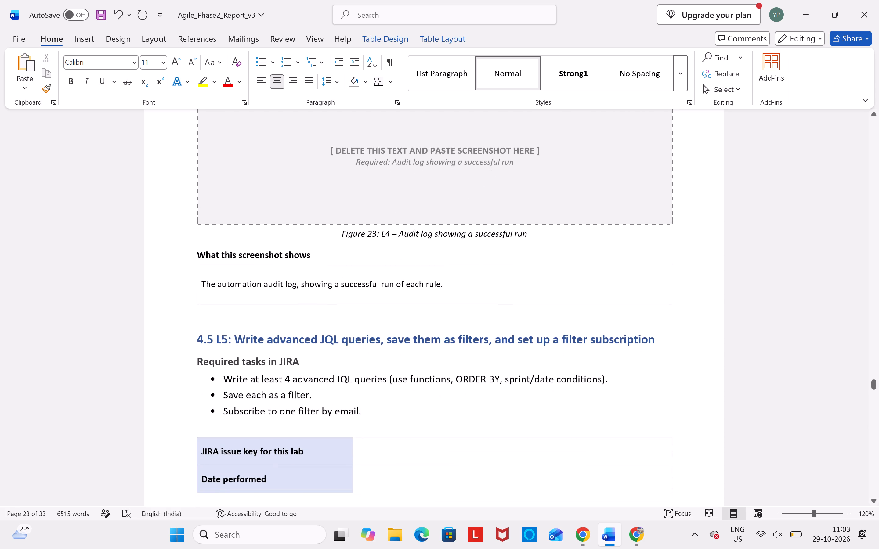
{"action": "scroll", "coordinate": [544, 252], "scroll_direction": "up", "scroll_amount": 1}
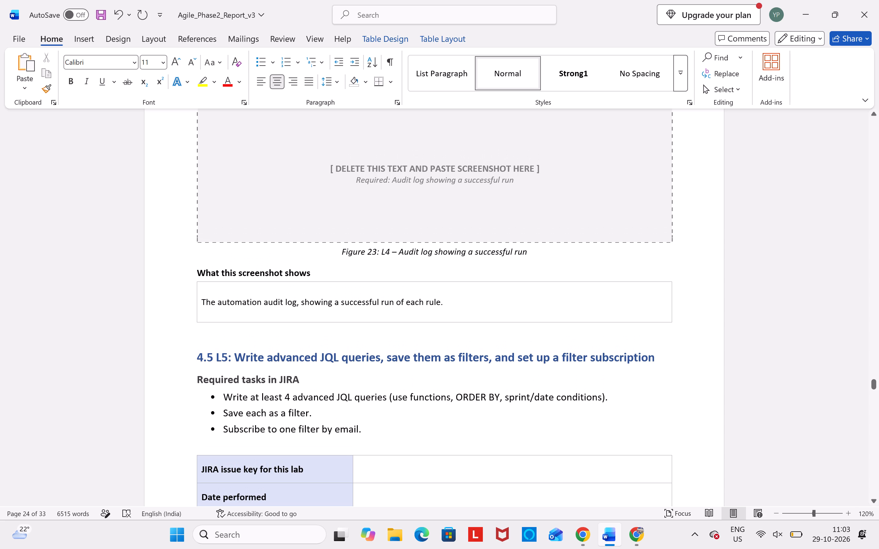
{"action": "scroll", "coordinate": [544, 252], "scroll_direction": "up", "scroll_amount": 7}
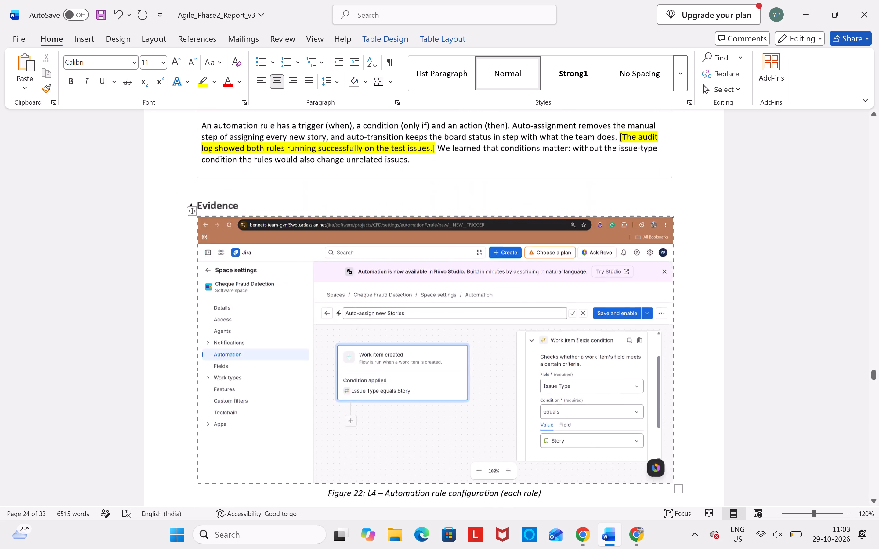
{"action": "scroll", "coordinate": [544, 252], "scroll_direction": "up", "scroll_amount": 2}
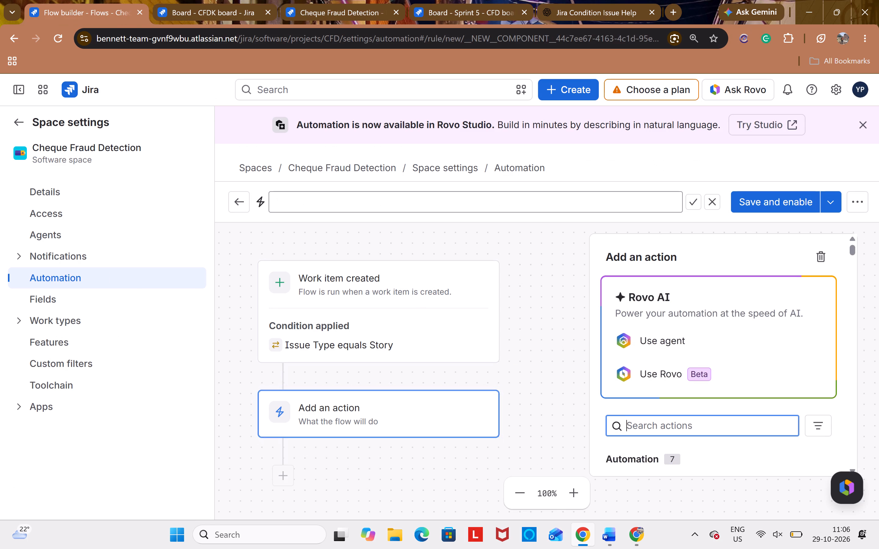
{"action": "type", "text": "as"}
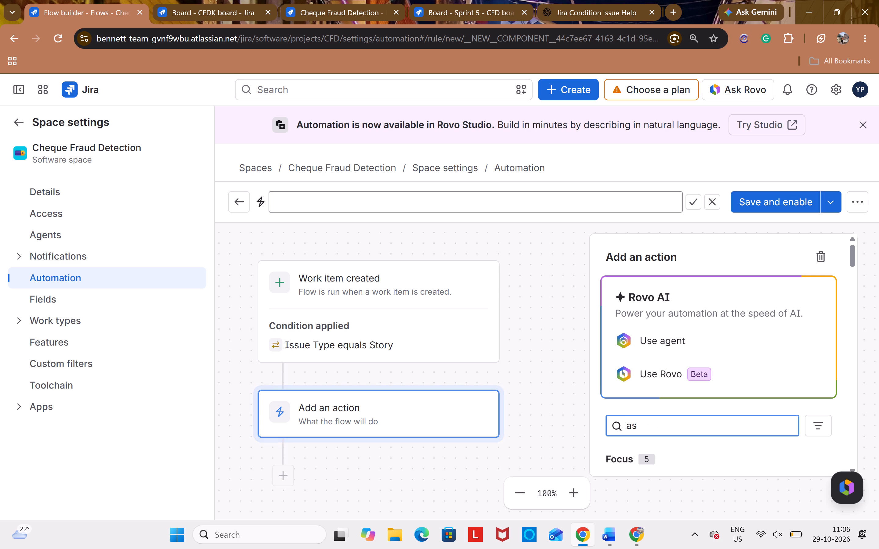
{"action": "scroll", "coordinate": [744, 440], "scroll_direction": "down", "scroll_amount": 2}
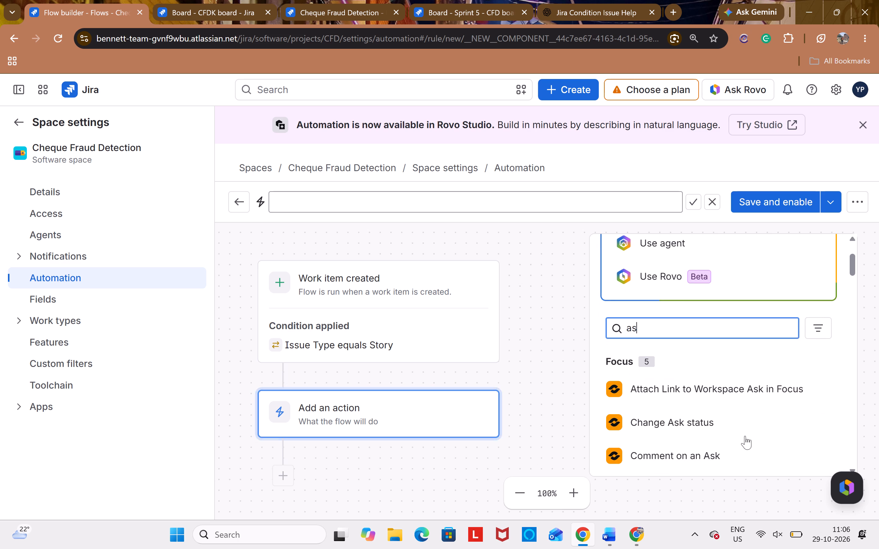
{"action": "scroll", "coordinate": [745, 407], "scroll_direction": "down", "scroll_amount": 4}
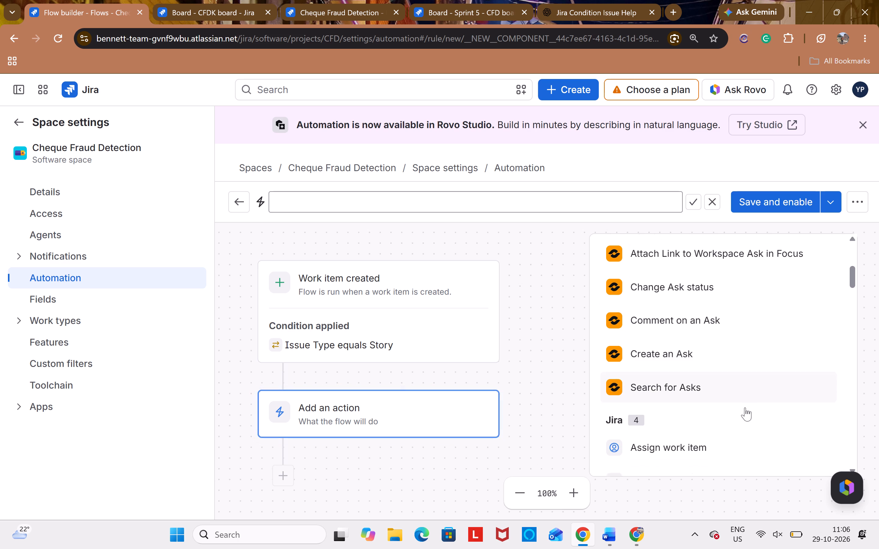
{"action": "scroll", "coordinate": [745, 407], "scroll_direction": "down", "scroll_amount": 1}
{"action": "scroll", "coordinate": [745, 407], "scroll_direction": "up", "scroll_amount": 3}
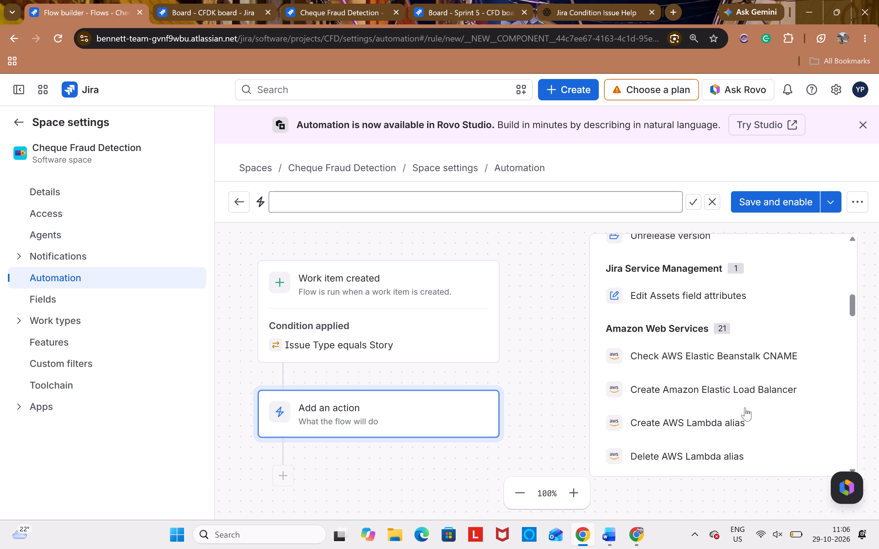
{"action": "scroll", "coordinate": [745, 407], "scroll_direction": "up", "scroll_amount": 5}
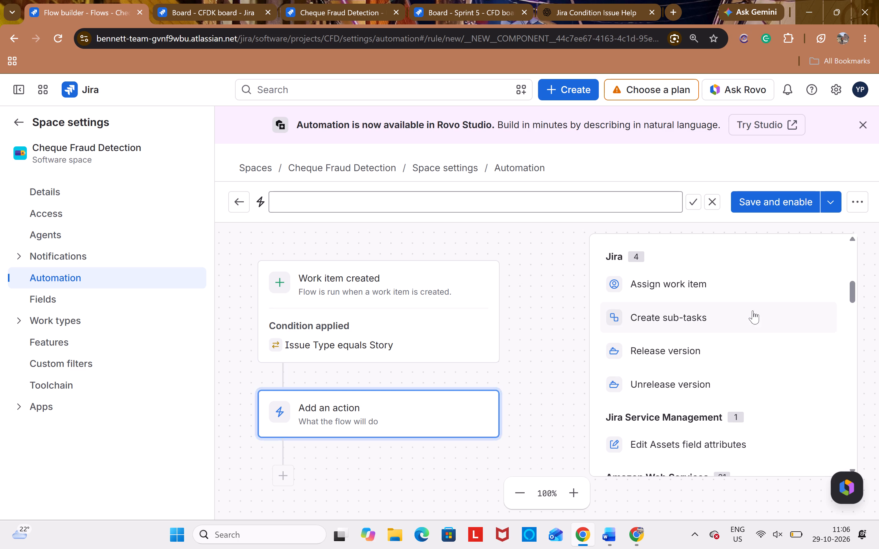
{"action": "left_click", "coordinate": [741, 289]}
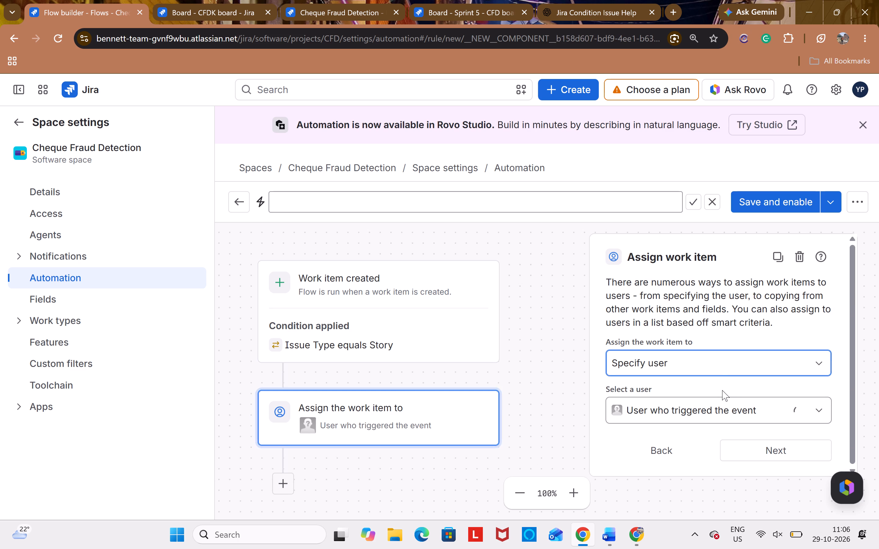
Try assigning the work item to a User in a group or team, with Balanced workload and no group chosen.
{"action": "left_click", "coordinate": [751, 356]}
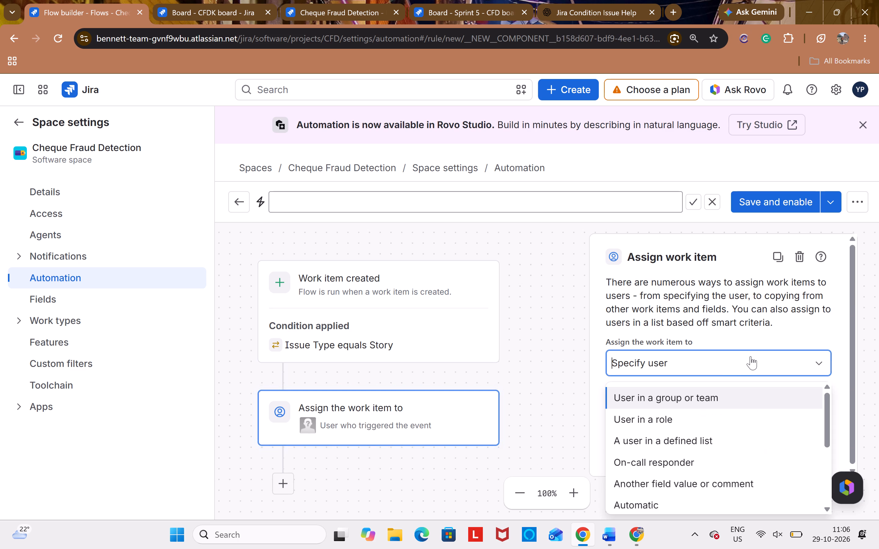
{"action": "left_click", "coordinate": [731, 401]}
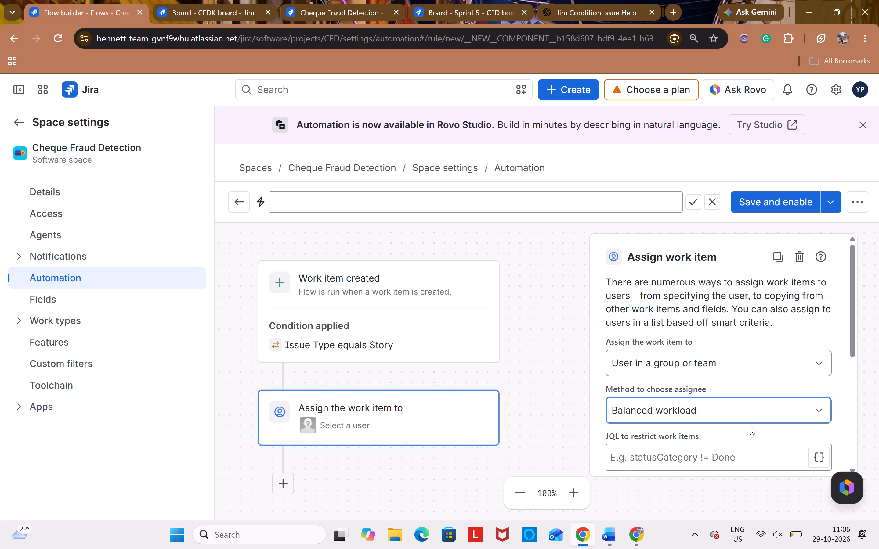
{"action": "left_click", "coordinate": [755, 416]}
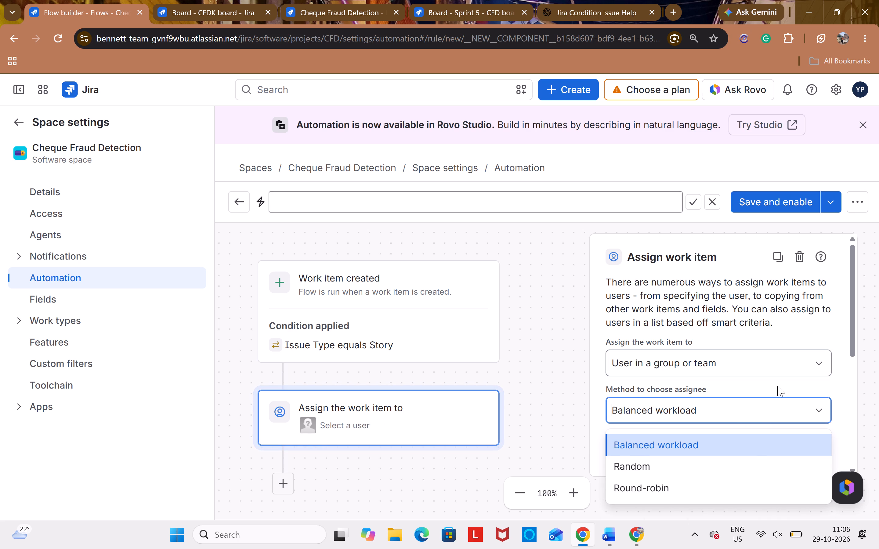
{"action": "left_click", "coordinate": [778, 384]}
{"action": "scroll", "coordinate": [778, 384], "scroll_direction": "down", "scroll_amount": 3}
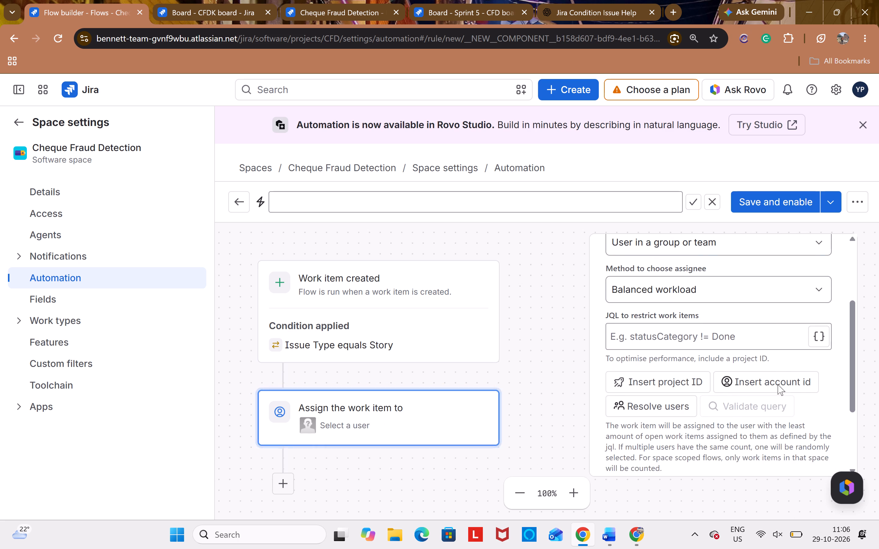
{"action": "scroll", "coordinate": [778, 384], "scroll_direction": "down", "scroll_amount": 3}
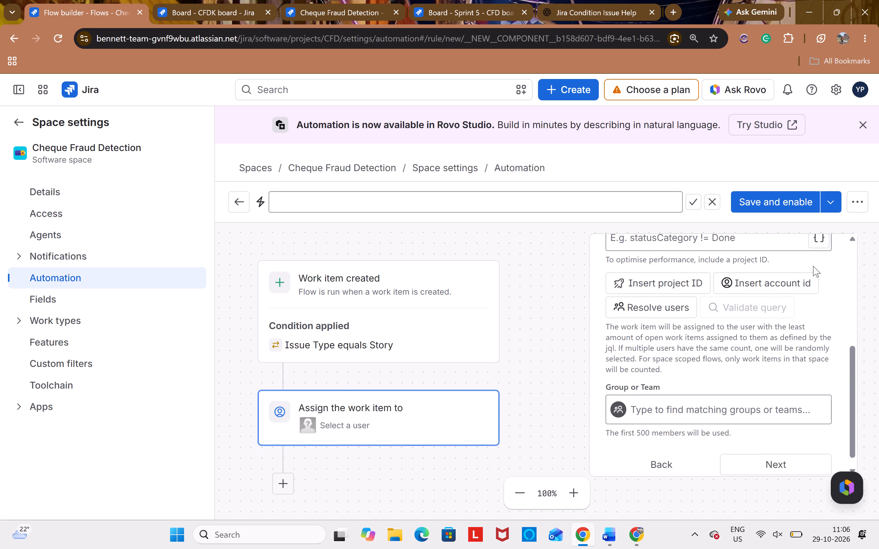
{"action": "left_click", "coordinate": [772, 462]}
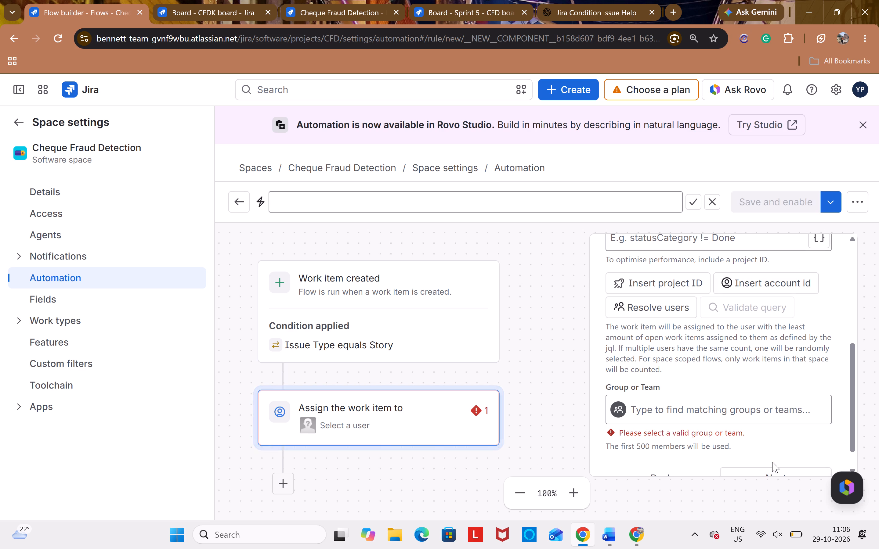
Look through the available groups and teams for a suitable assignee group, and close the list without choosing one.
{"action": "left_click", "coordinate": [766, 406]}
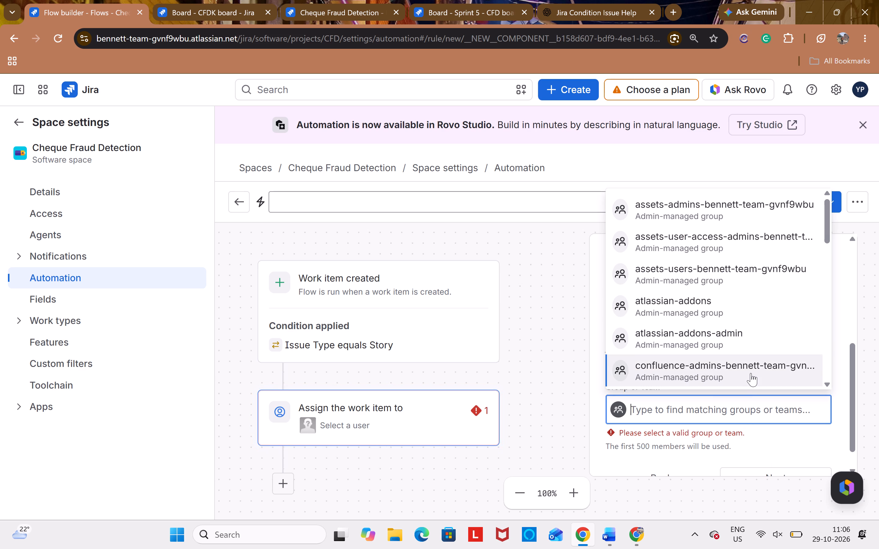
{"action": "scroll", "coordinate": [756, 345], "scroll_direction": "down", "scroll_amount": 1}
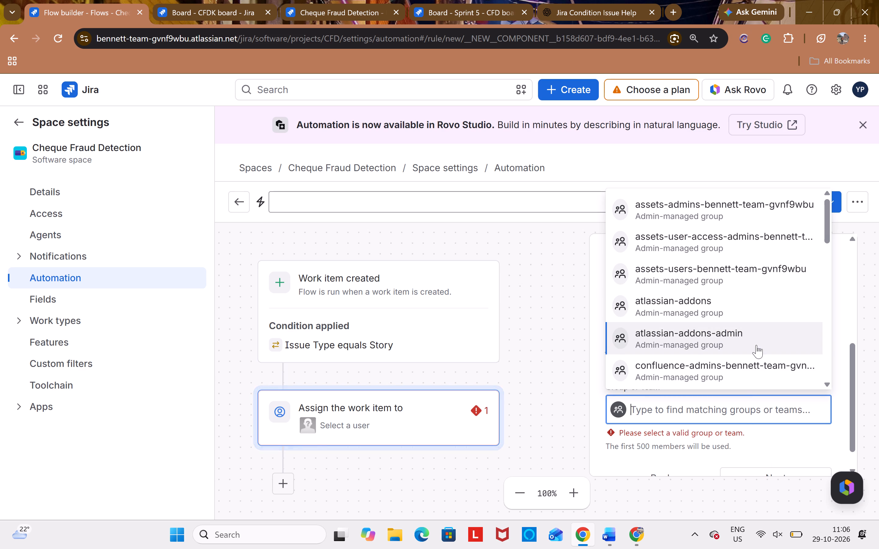
{"action": "scroll", "coordinate": [756, 345], "scroll_direction": "down", "scroll_amount": 4}
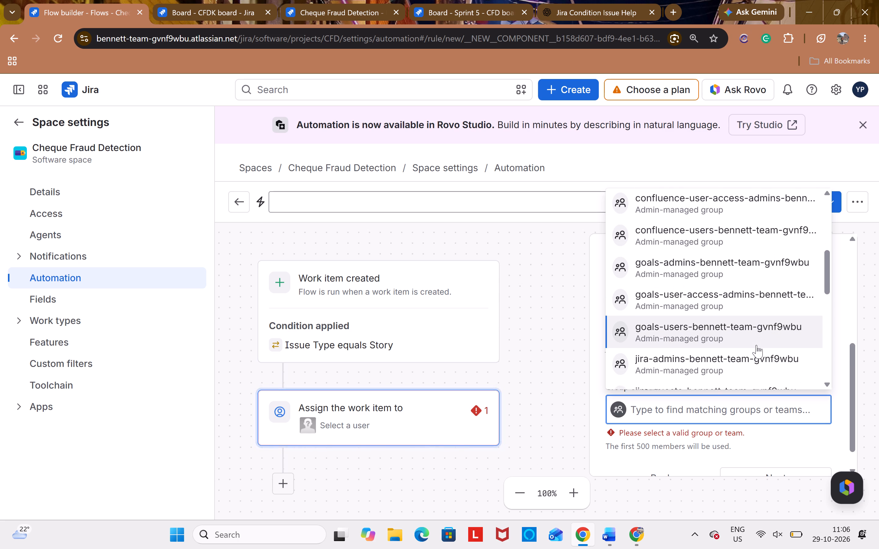
{"action": "scroll", "coordinate": [756, 345], "scroll_direction": "down", "scroll_amount": 2}
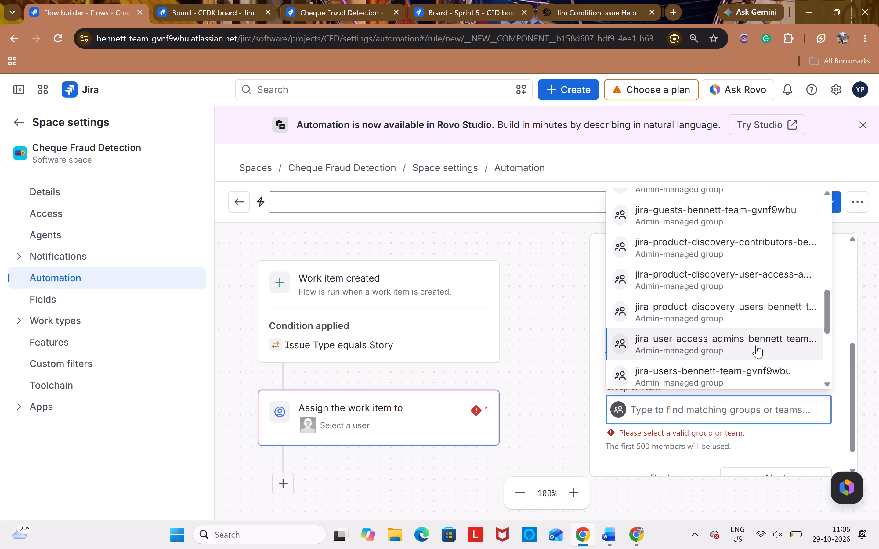
{"action": "scroll", "coordinate": [756, 345], "scroll_direction": "down", "scroll_amount": 3}
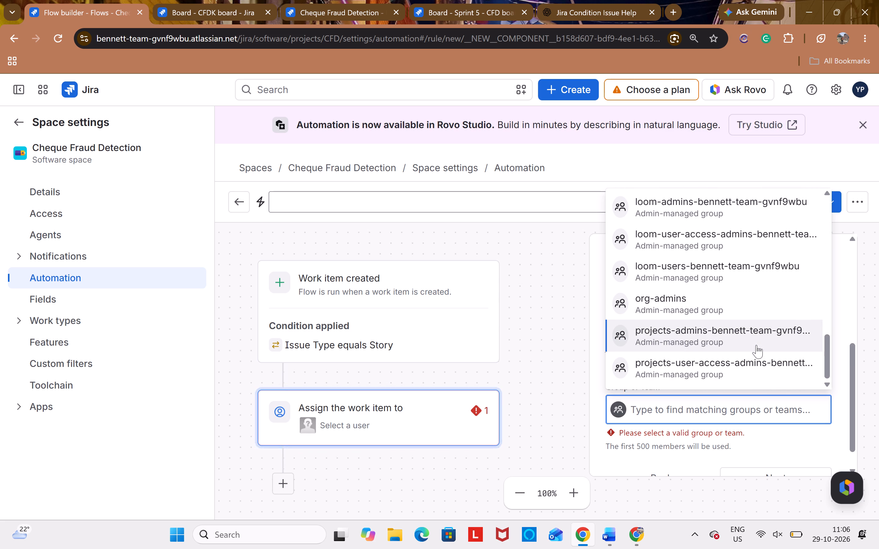
{"action": "scroll", "coordinate": [756, 345], "scroll_direction": "up", "scroll_amount": 1}
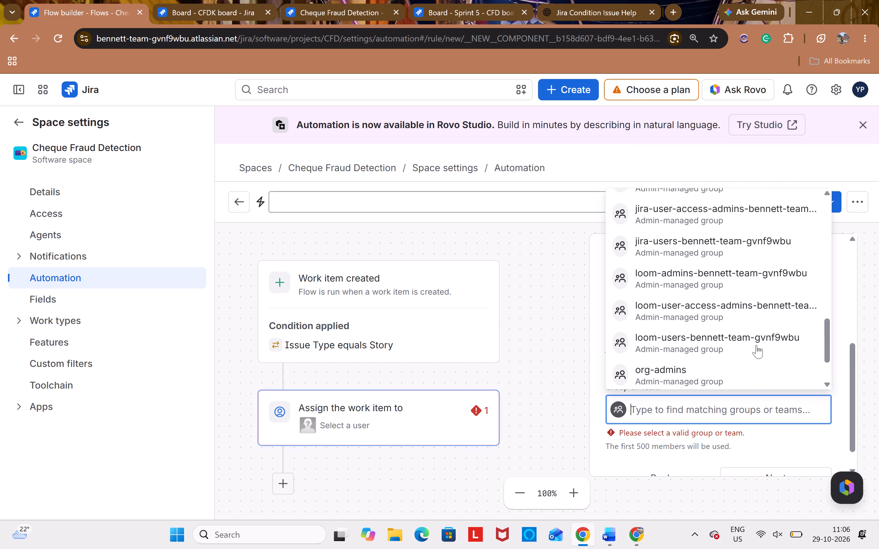
{"action": "scroll", "coordinate": [756, 345], "scroll_direction": "up", "scroll_amount": 12}
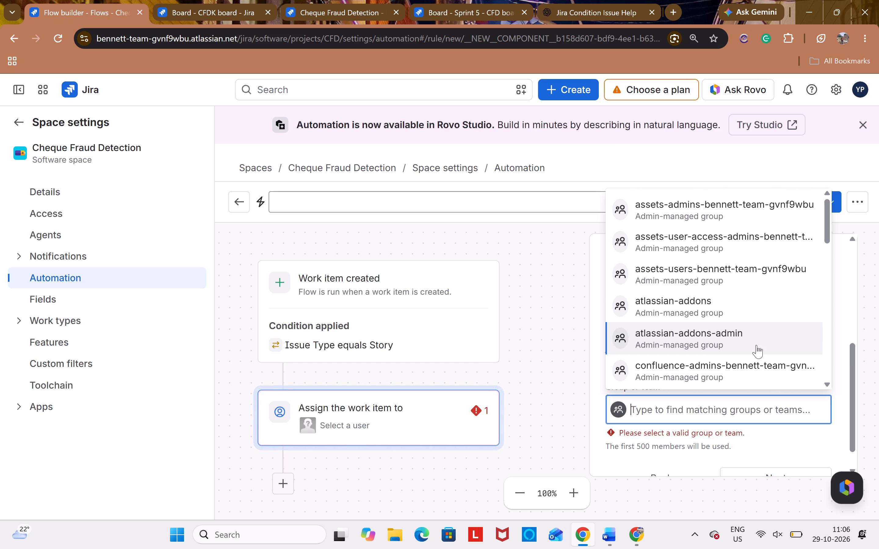
{"action": "left_click", "coordinate": [794, 409]}
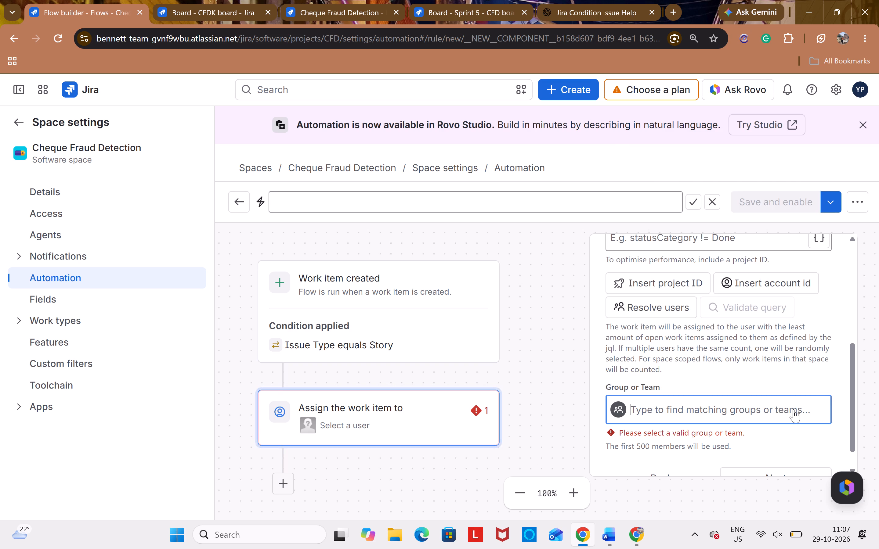
Assign the work item to a User in a role, using the Administrator role, and complete the action.
{"action": "scroll", "coordinate": [764, 334], "scroll_direction": "up", "scroll_amount": 3}
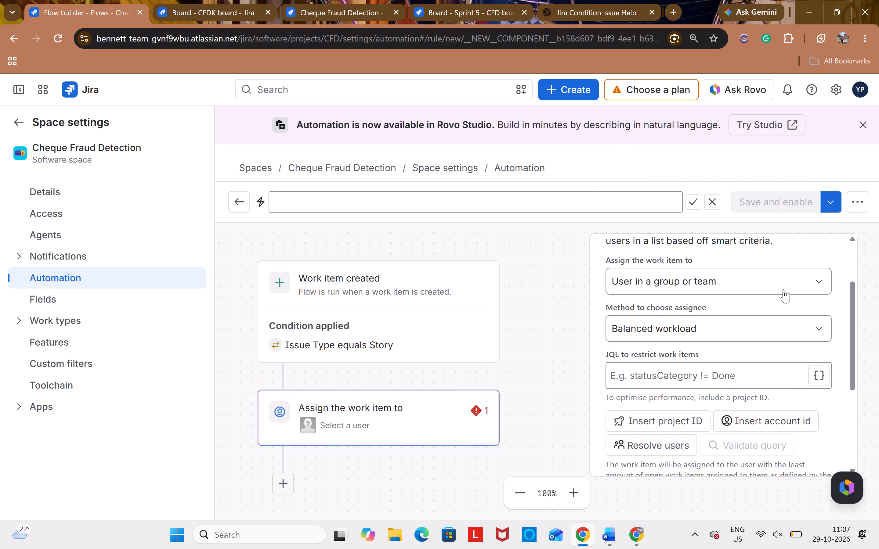
{"action": "left_click", "coordinate": [783, 289]}
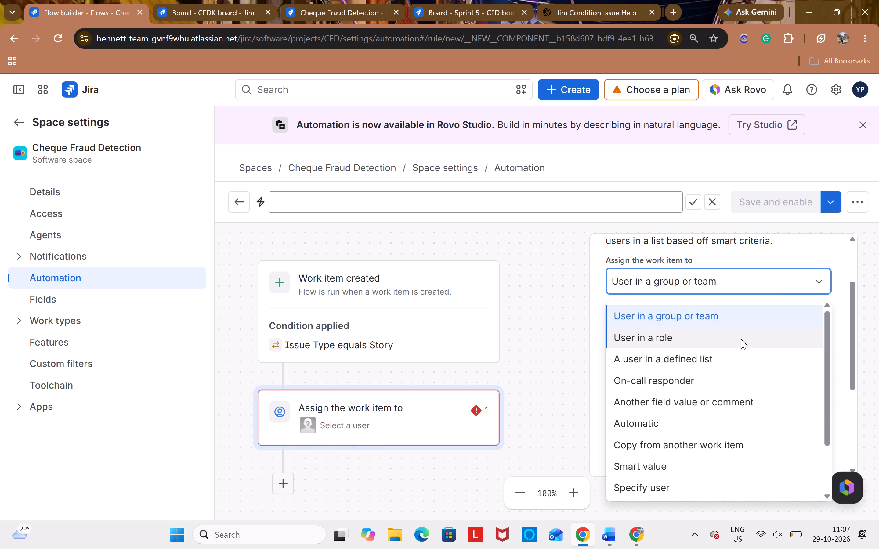
{"action": "left_click", "coordinate": [741, 339]}
{"action": "scroll", "coordinate": [731, 382], "scroll_direction": "down", "scroll_amount": 1}
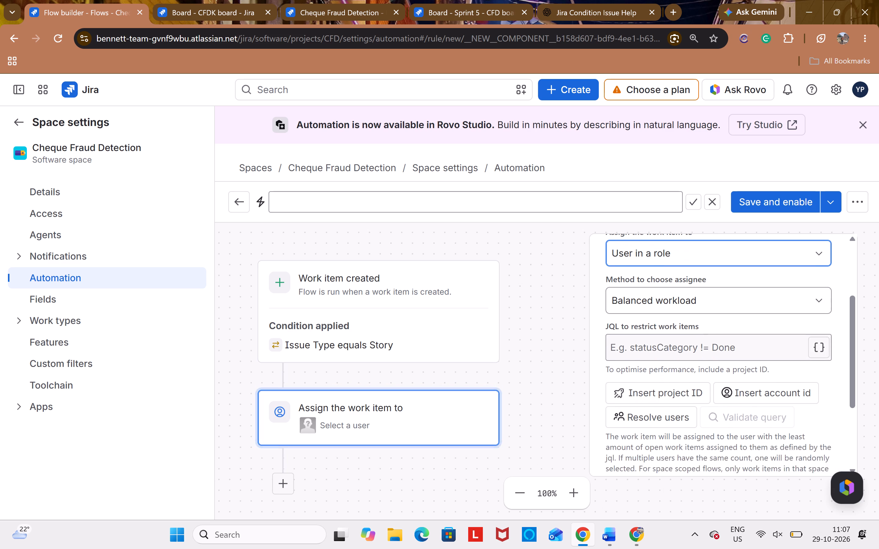
{"action": "scroll", "coordinate": [731, 382], "scroll_direction": "down", "scroll_amount": 2}
{"action": "left_click", "coordinate": [716, 418]}
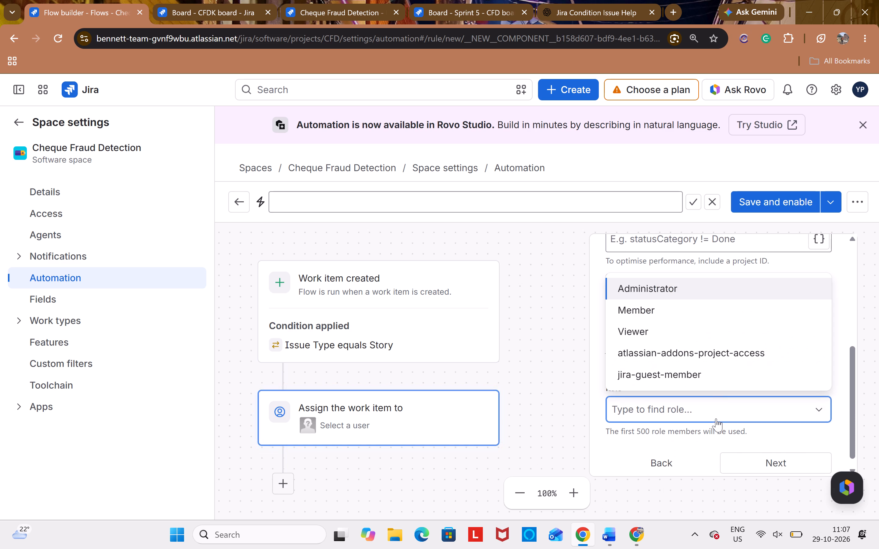
{"action": "left_click", "coordinate": [710, 289]}
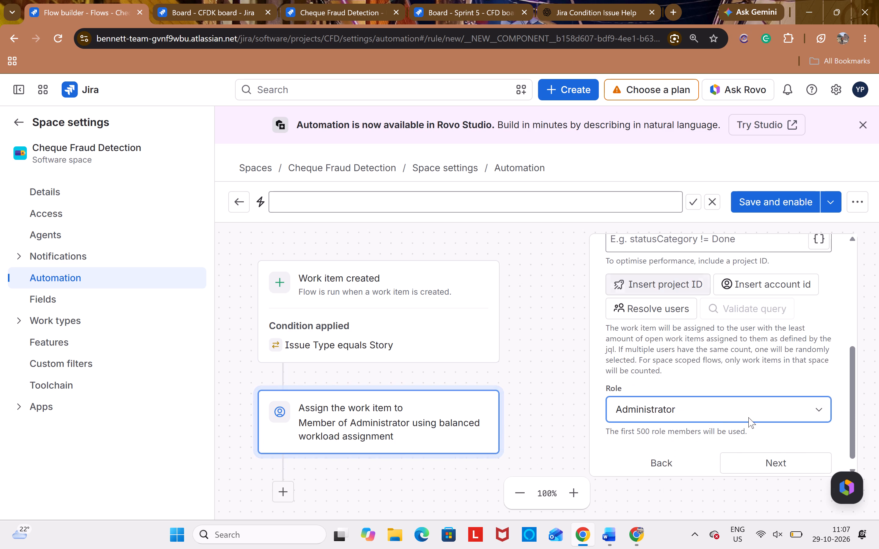
{"action": "left_click", "coordinate": [775, 459]}
Save the flow under the name "Auto Assign new stories" with Private editing access, and turn it on.
{"action": "scroll", "coordinate": [768, 418], "scroll_direction": "down", "scroll_amount": 3}
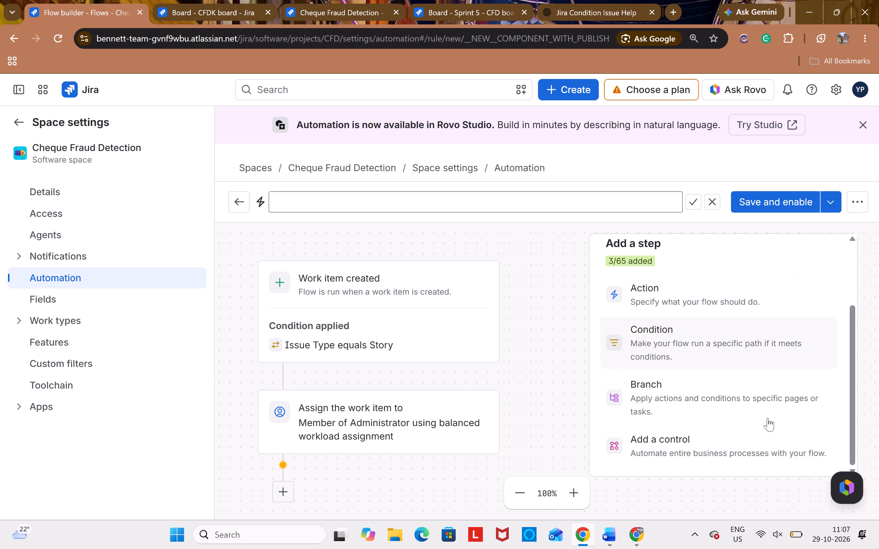
{"action": "scroll", "coordinate": [735, 302], "scroll_direction": "up", "scroll_amount": 2}
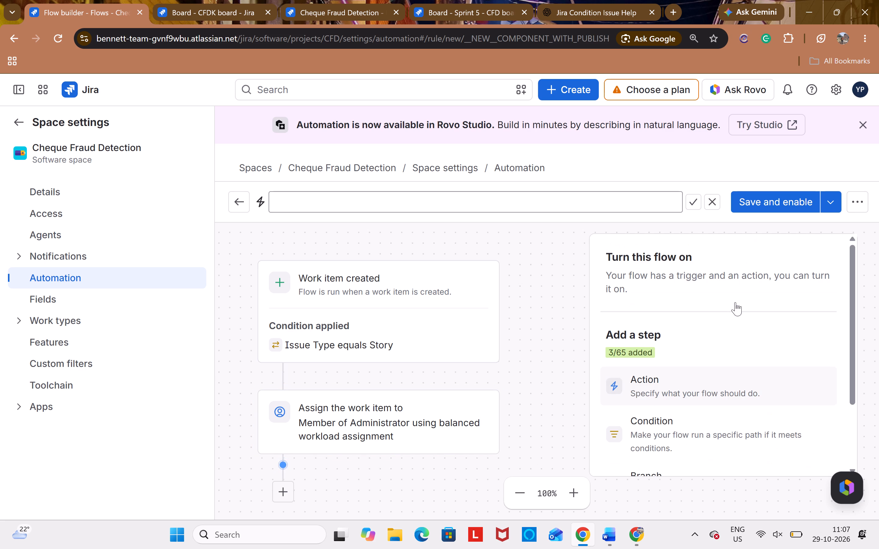
{"action": "scroll", "coordinate": [735, 302], "scroll_direction": "up", "scroll_amount": 1}
{"action": "left_click", "coordinate": [779, 200]}
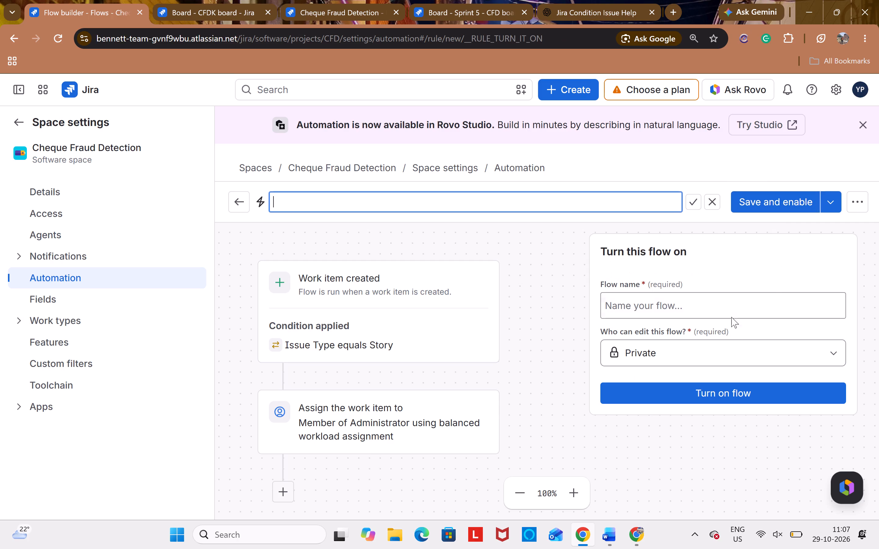
{"action": "left_click", "coordinate": [735, 303]}
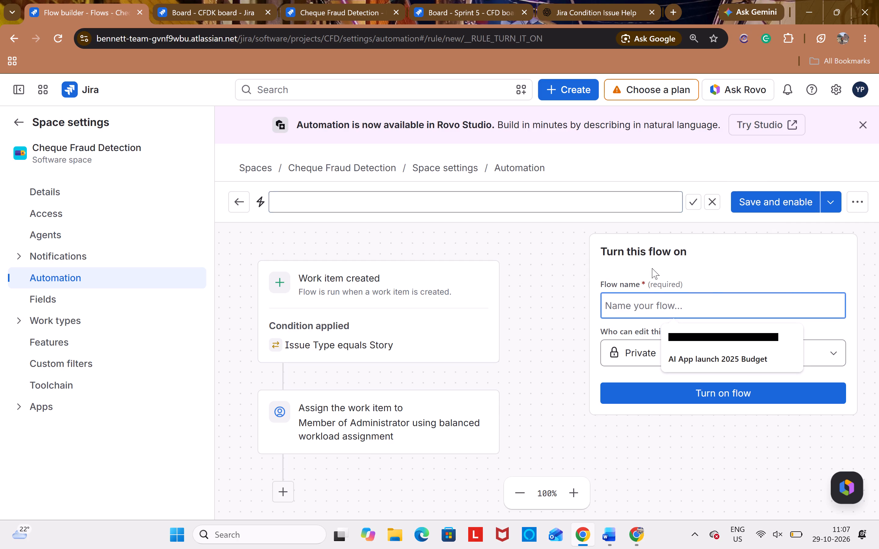
{"action": "key", "text": "ctrl+v"}
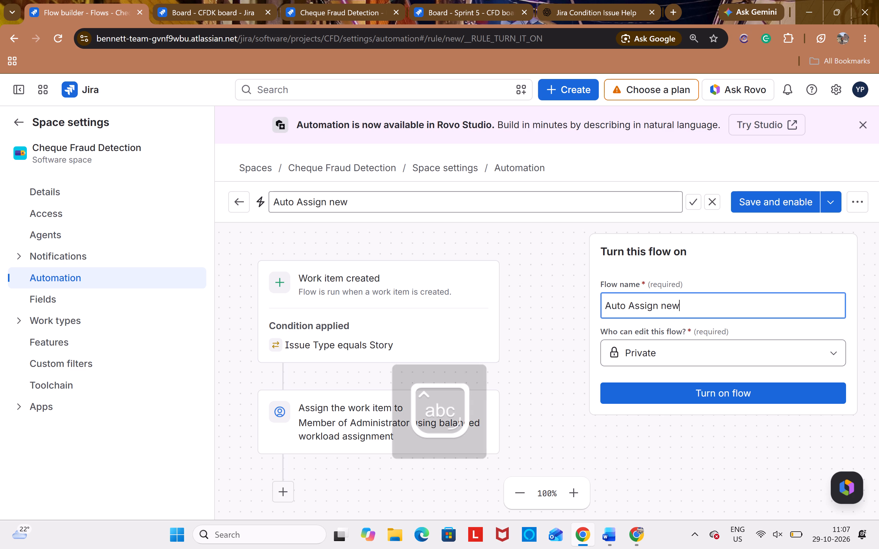
{"action": "type", "text": "ories"}
{"action": "left_click", "coordinate": [706, 400]}
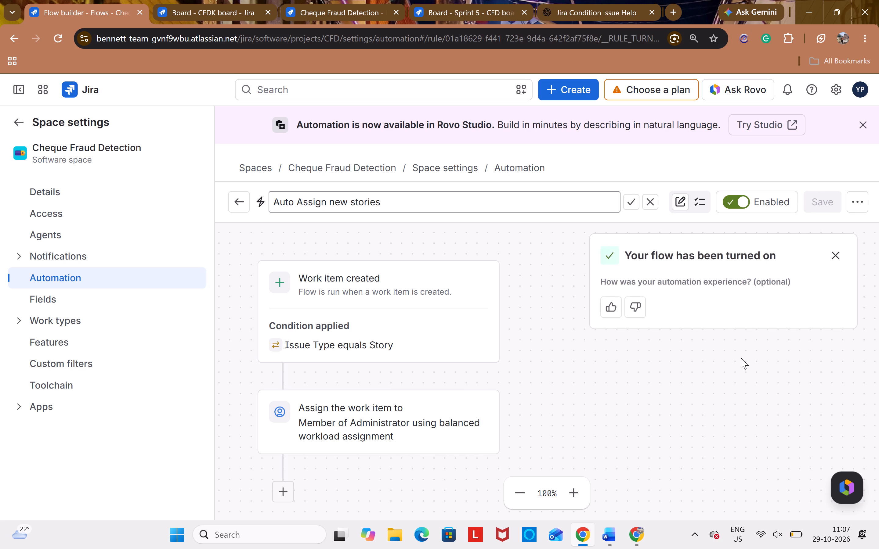
Return to the Cheque Fraud Detection space's automation list and start a new flow from scratch.
{"action": "left_click", "coordinate": [466, 163]}
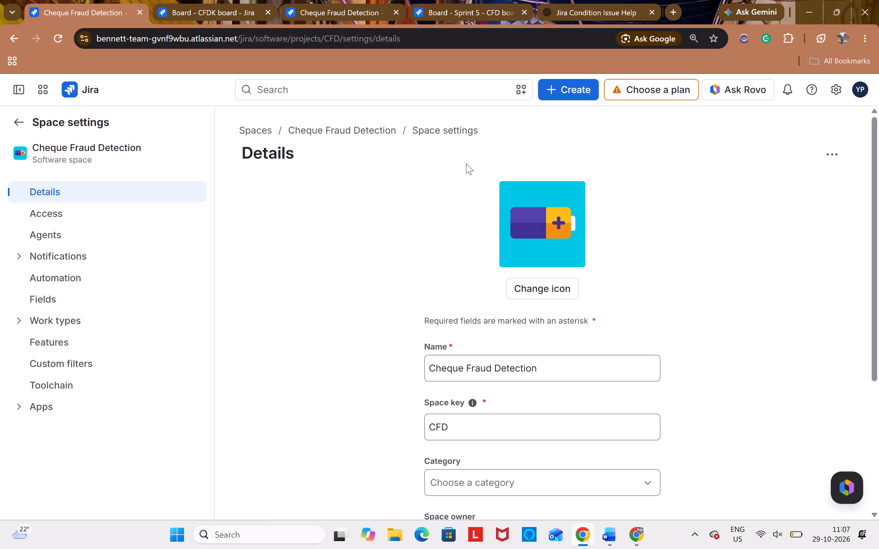
{"action": "left_click", "coordinate": [61, 267]}
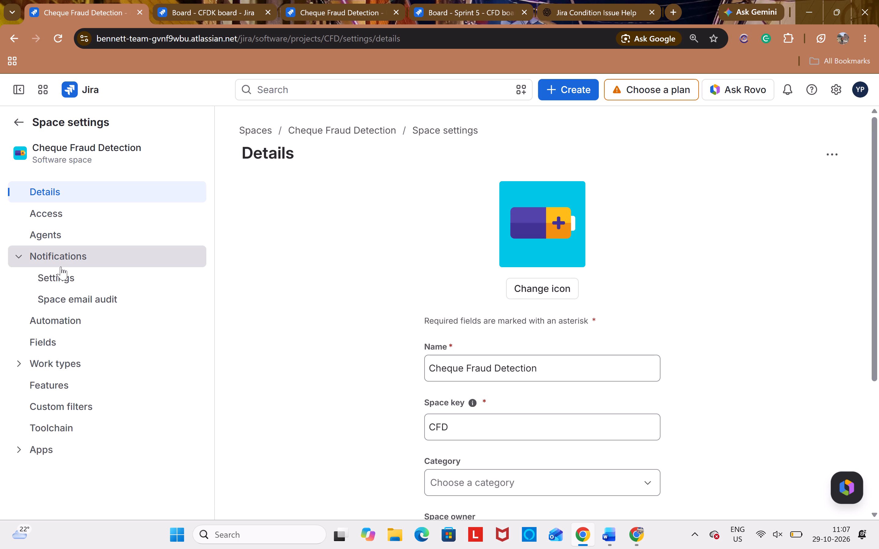
{"action": "left_click", "coordinate": [53, 316]}
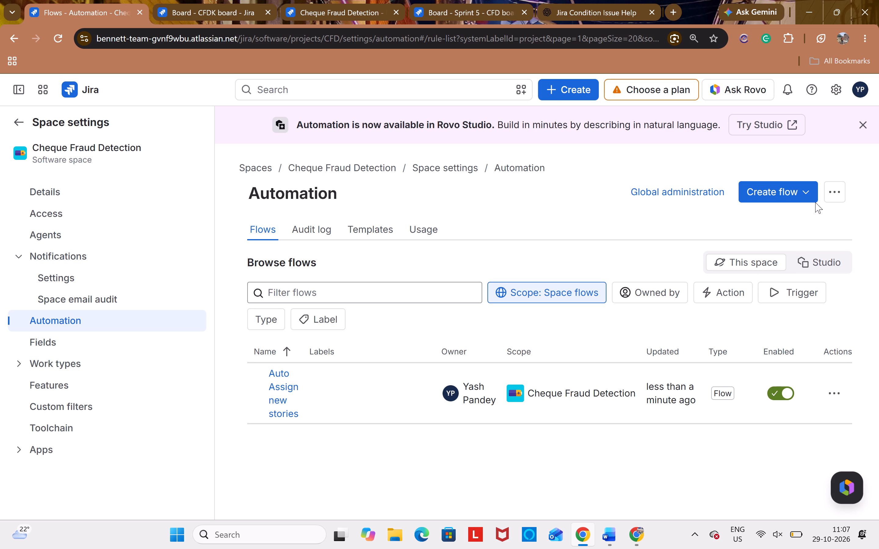
{"action": "left_click", "coordinate": [786, 185]}
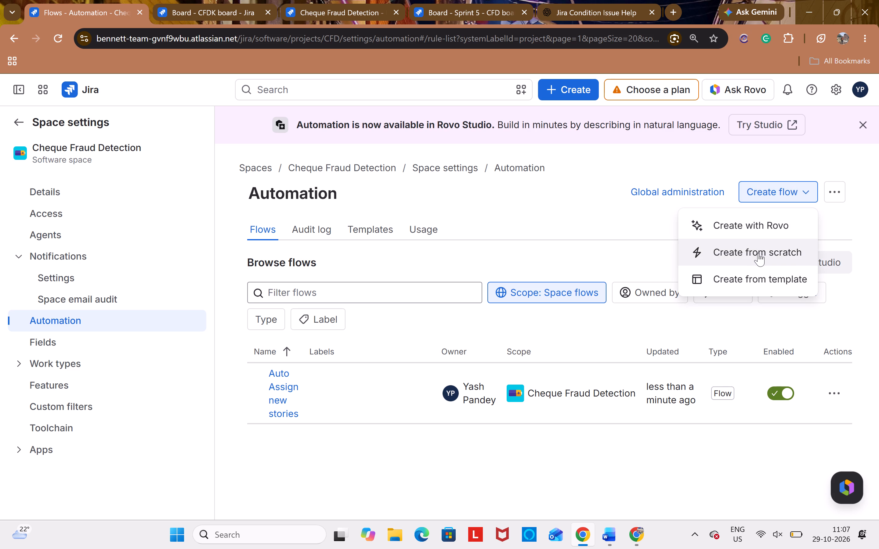
{"action": "left_click", "coordinate": [758, 253]}
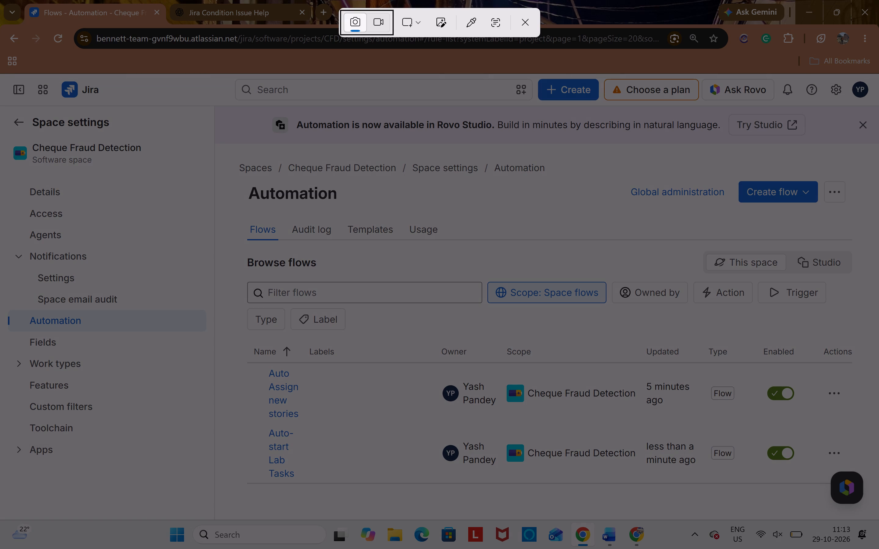
{"action": "left_click_drag", "start_coordinate": [0, 26], "coordinate": [799, 518]}
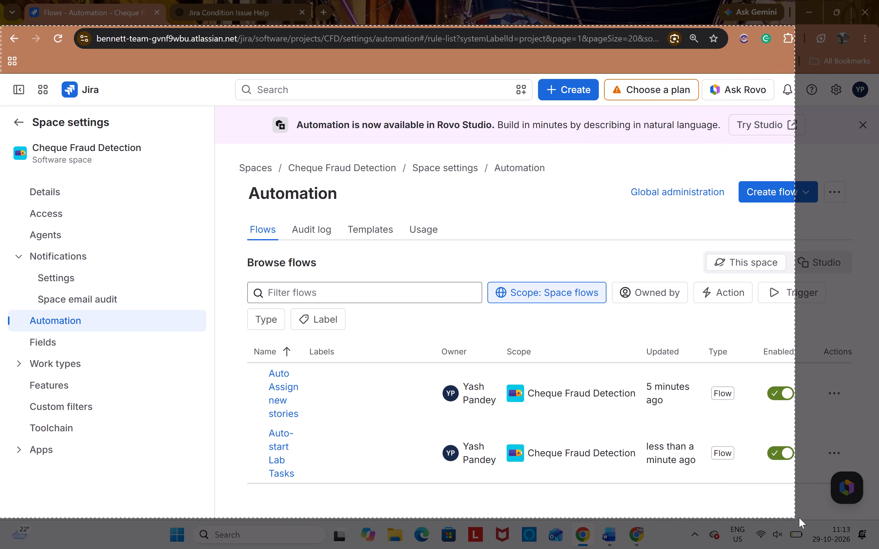
{"action": "left_click_drag", "start_coordinate": [799, 518], "coordinate": [878, 516]}
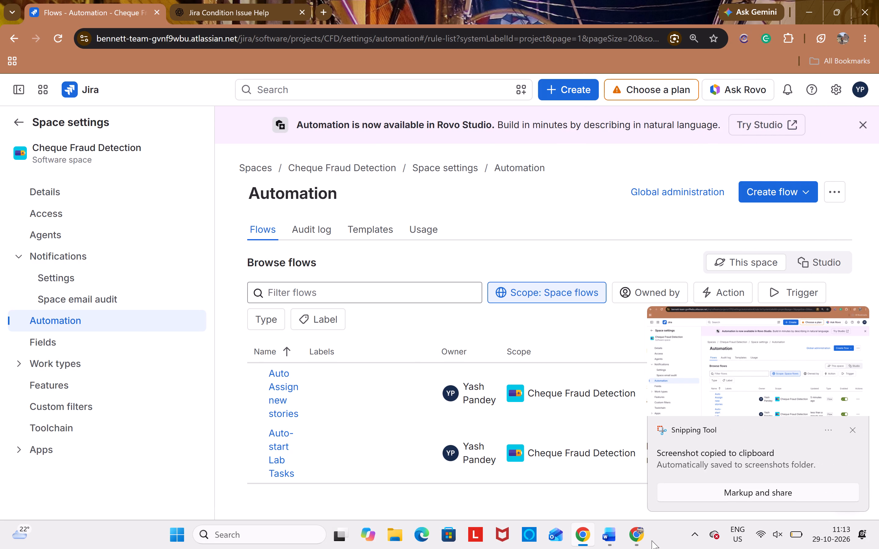
{"action": "left_click", "coordinate": [650, 539]}
{"action": "left_click", "coordinate": [618, 531]}
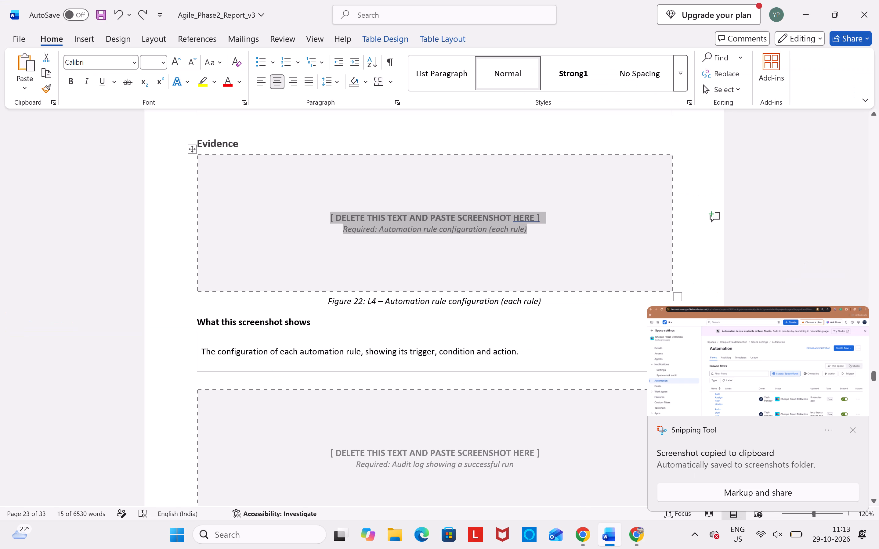
{"action": "key", "text": "ctrl+v"}
{"action": "scroll", "coordinate": [500, 416], "scroll_direction": "down", "scroll_amount": 2}
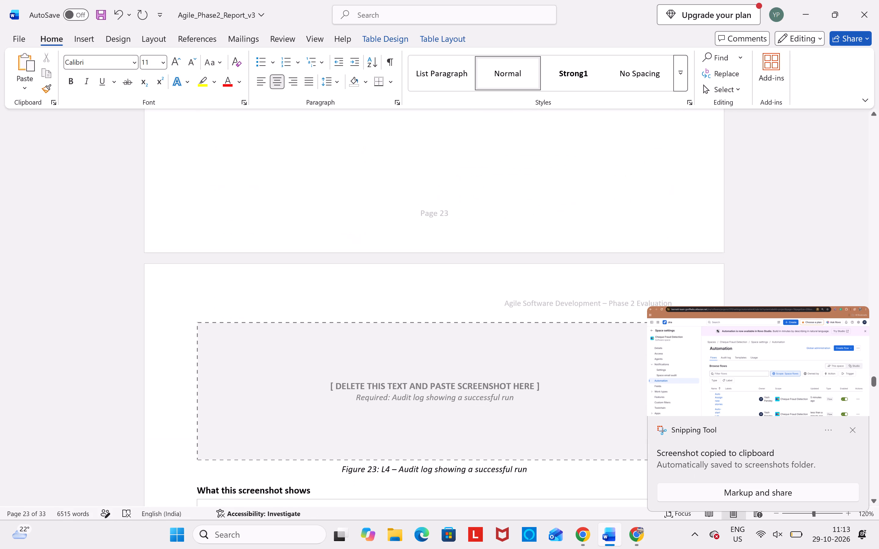
{"action": "scroll", "coordinate": [465, 367], "scroll_direction": "up", "scroll_amount": 1}
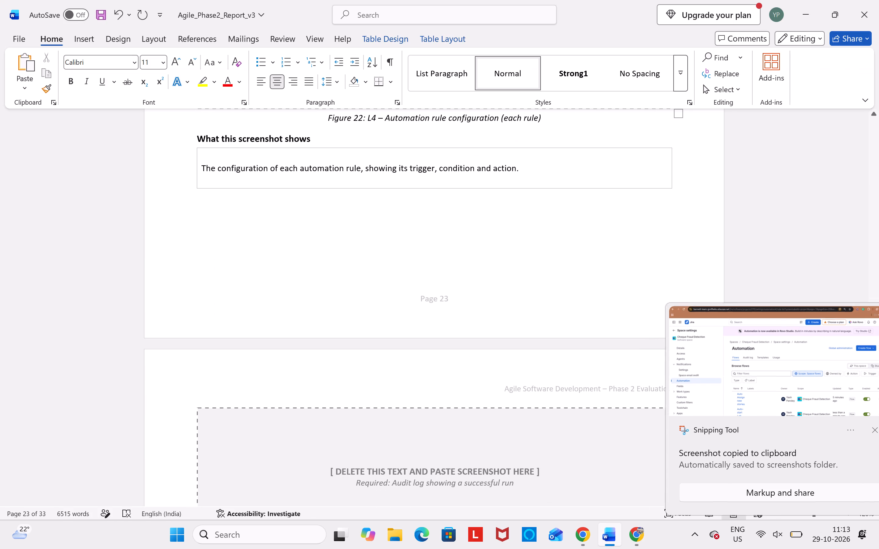
Switch to Jira and open the automation Audit log to examine the entries for both flows.
{"action": "left_click", "coordinate": [585, 529]}
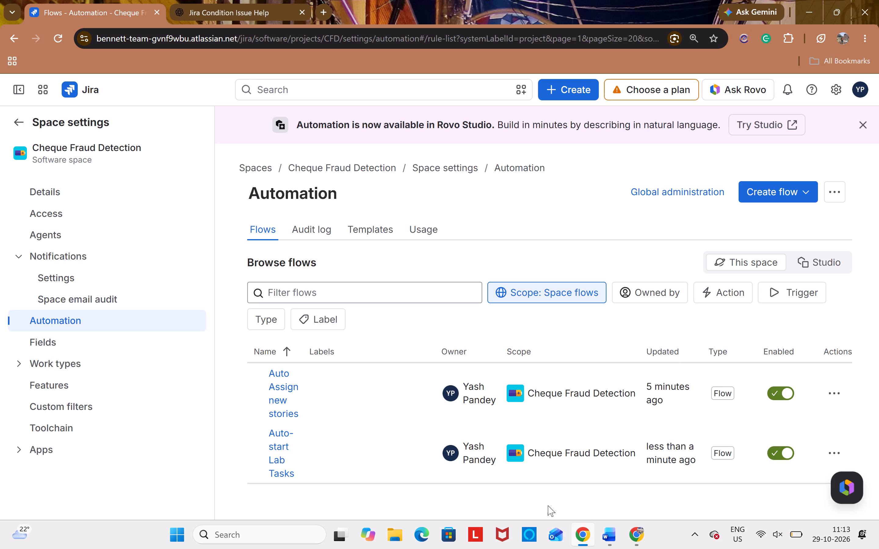
{"action": "left_click", "coordinate": [331, 226]}
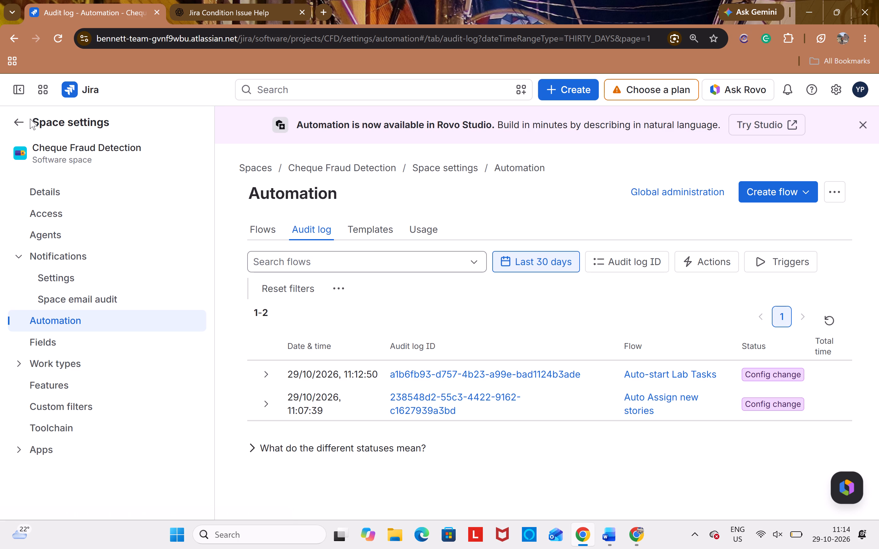
In the Cheque Fraud Detection backlog, create a story named "Testing project" in Sprint 5 to test the auto-assign flow.
{"action": "left_click", "coordinate": [19, 124]}
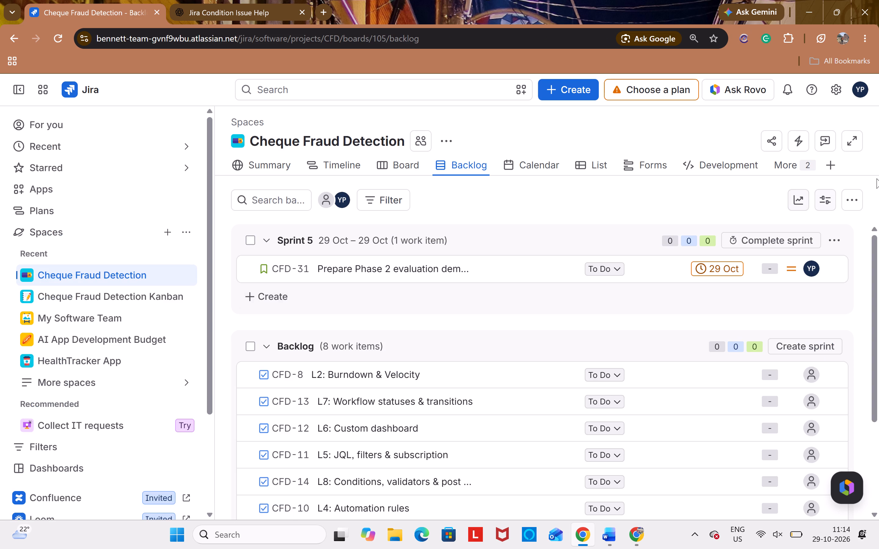
{"action": "left_click", "coordinate": [843, 194]}
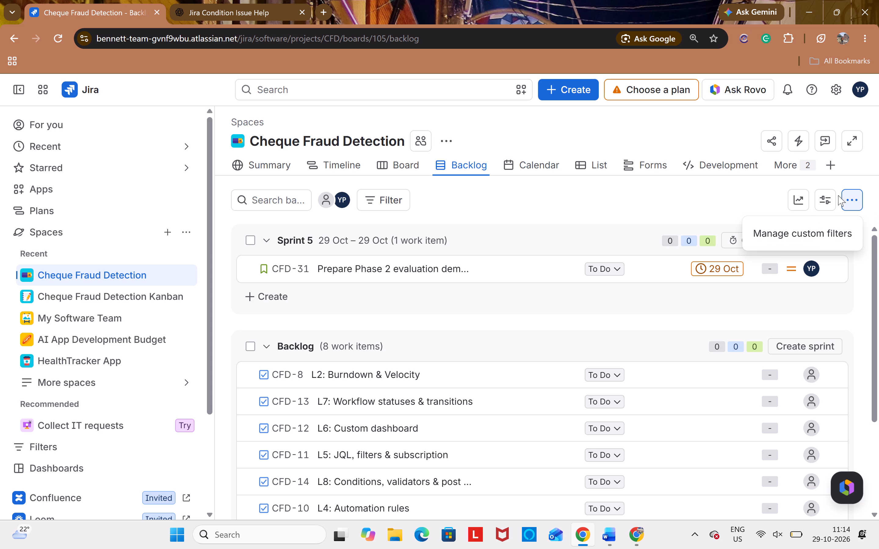
{"action": "left_click", "coordinate": [623, 215]}
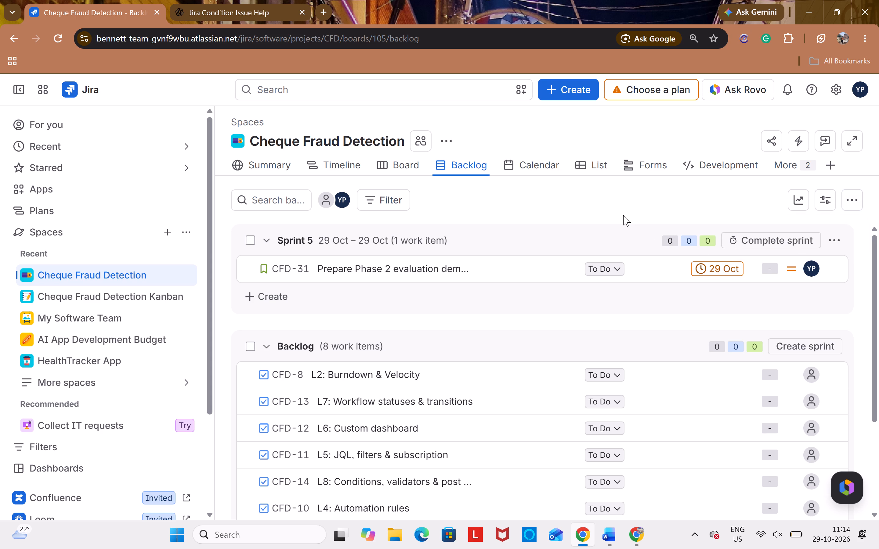
{"action": "left_click", "coordinate": [282, 305]}
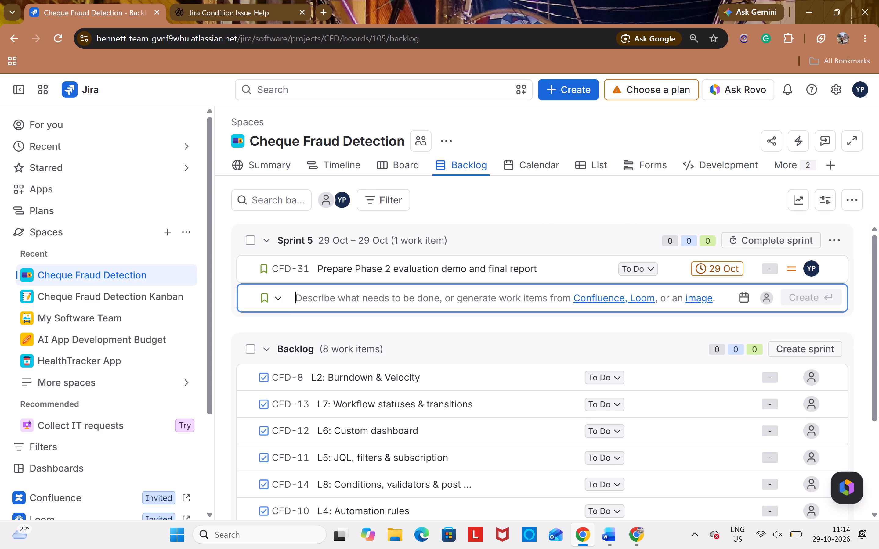
{"action": "type", "text": "est"}
{"action": "key", "text": "space"}
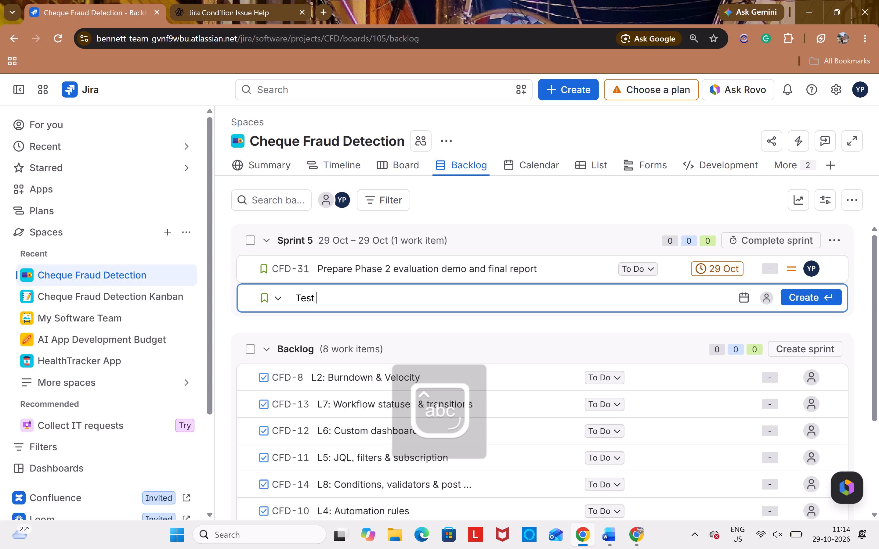
{"action": "key", "text": "BackSpace"}
{"action": "type", "text": "ing project"}
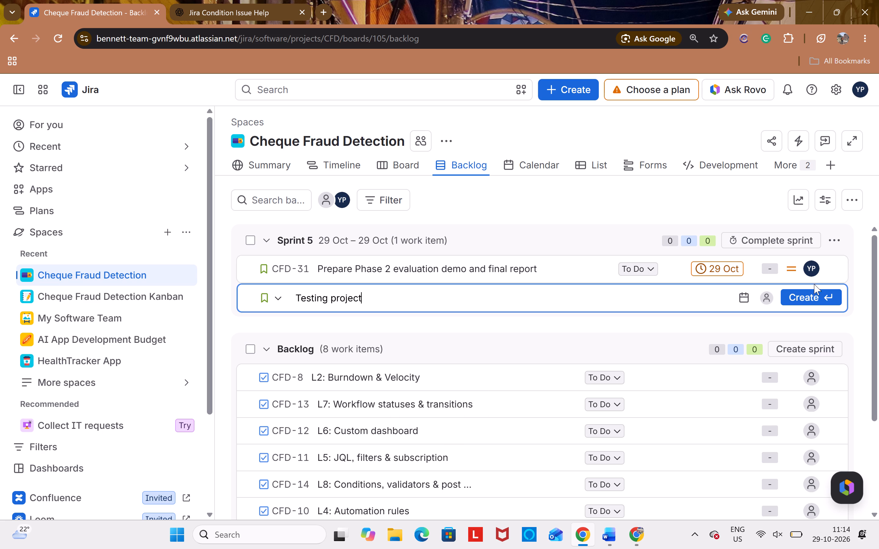
{"action": "left_click", "coordinate": [804, 303]}
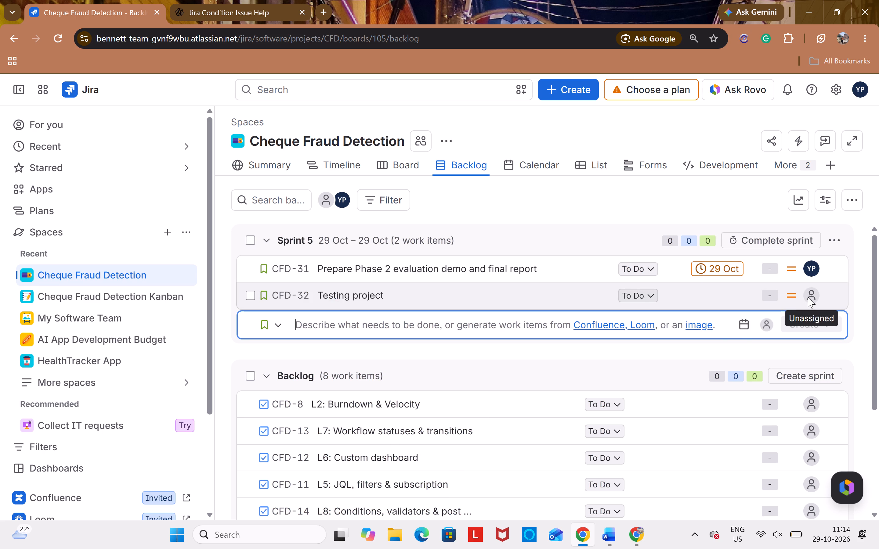
{"action": "left_click", "coordinate": [808, 291]}
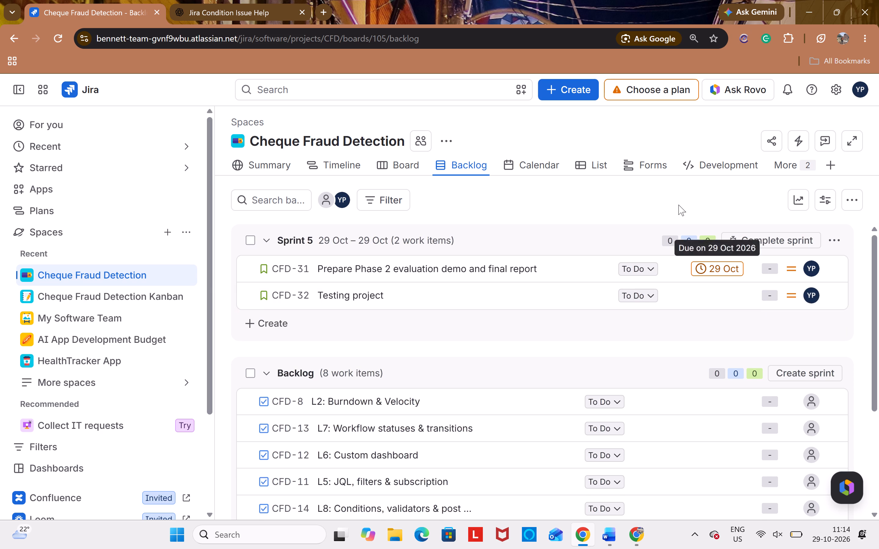
Return to the Cheque Fraud Detection space's automation Audit log to check for the flow run on the test story.
{"action": "left_click", "coordinate": [789, 162]}
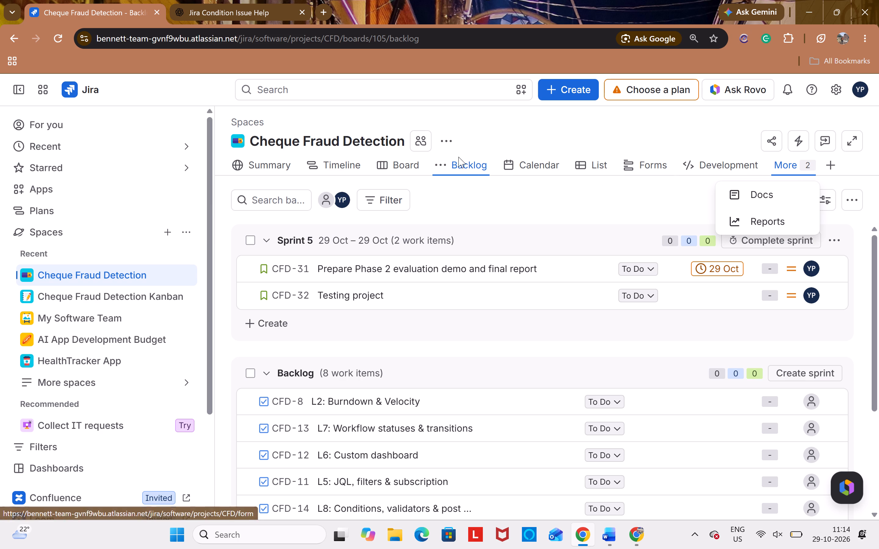
{"action": "left_click", "coordinate": [446, 140]}
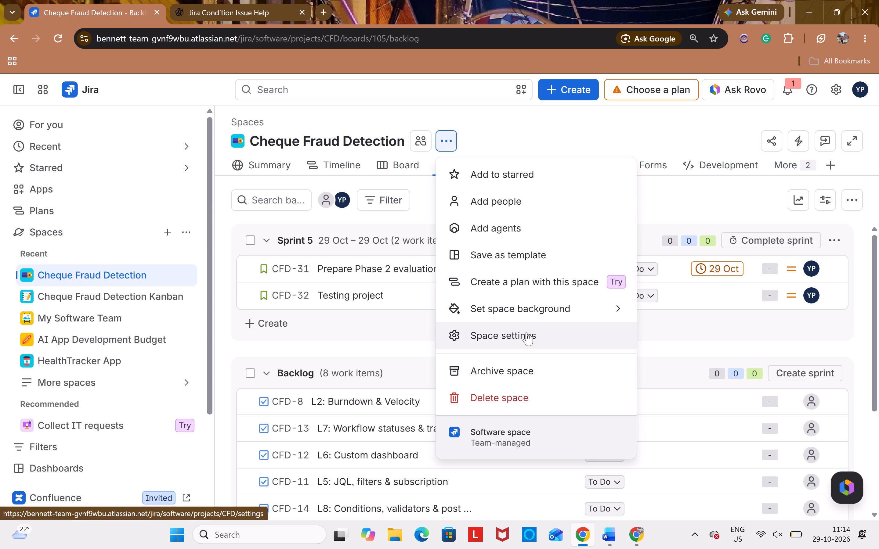
{"action": "left_click", "coordinate": [519, 341]}
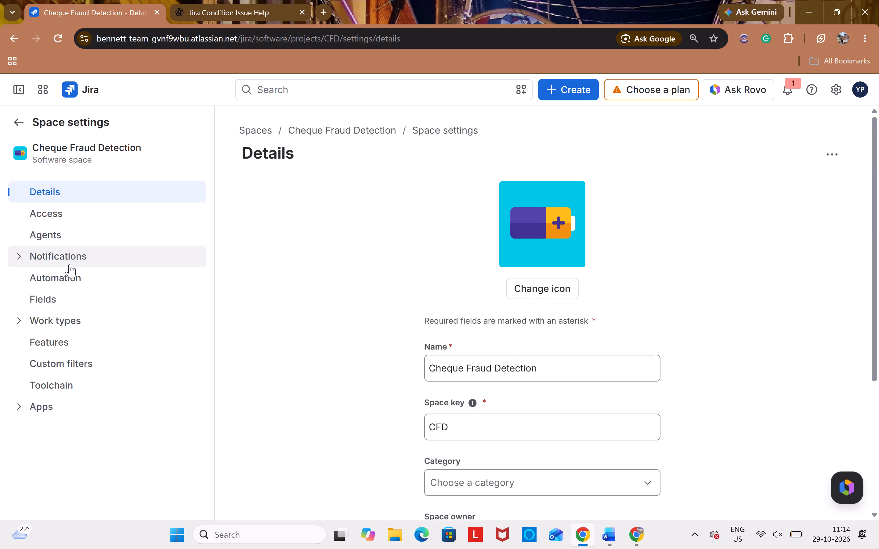
{"action": "left_click", "coordinate": [68, 272]}
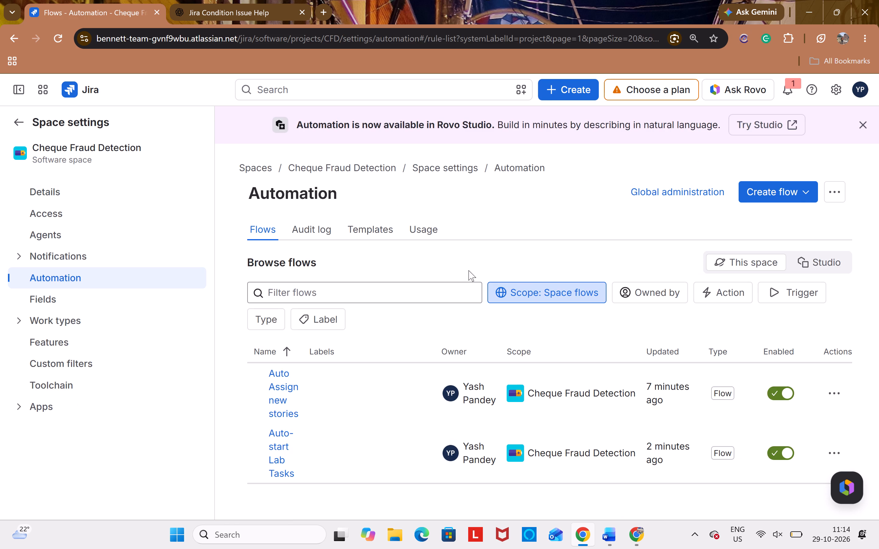
{"action": "left_click", "coordinate": [322, 230]}
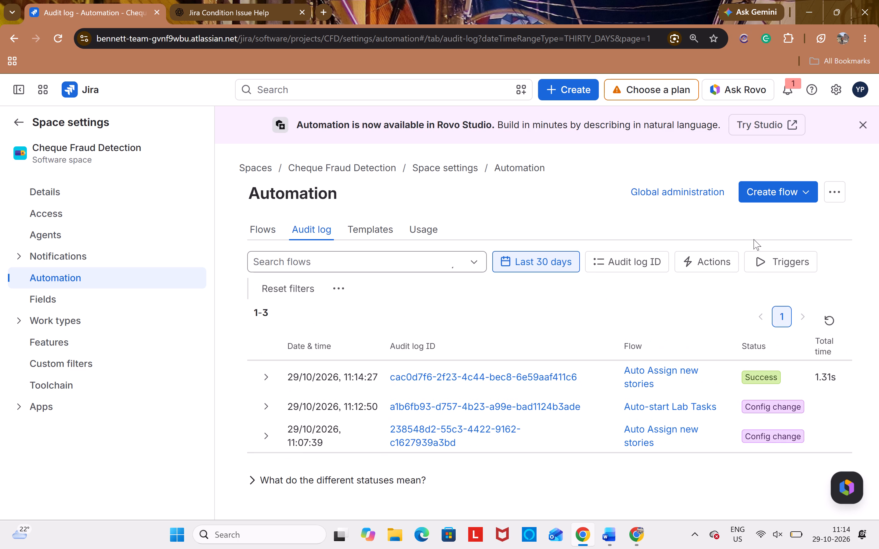
Capture the full Jira Audit log page and paste it over the Figure 23 placeholder text in the Word report.
{"action": "key", "text": "shift+super+s"}
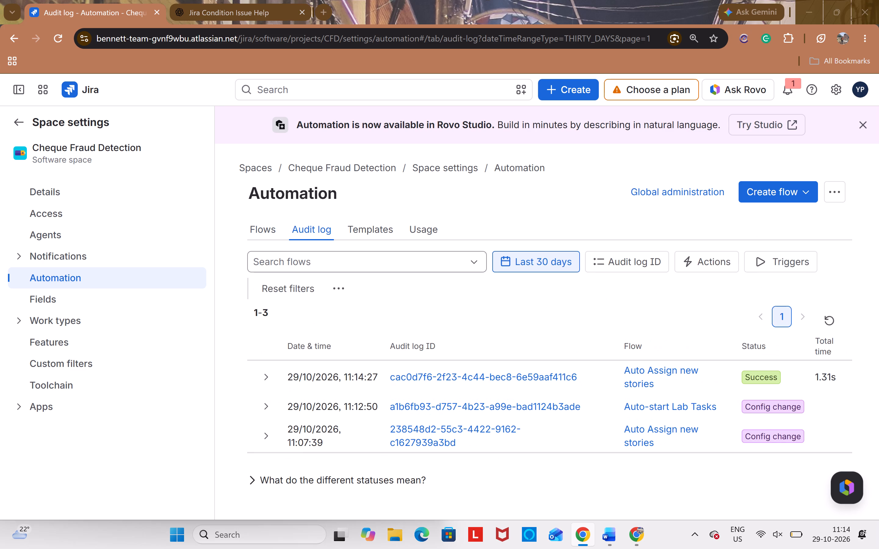
{"action": "left_click_drag", "start_coordinate": [0, 22], "coordinate": [758, 475]}
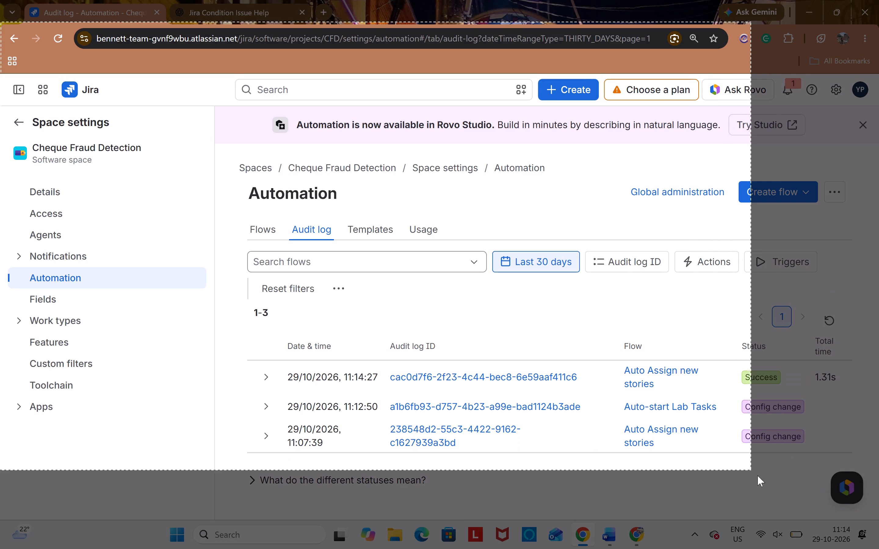
{"action": "left_click_drag", "start_coordinate": [758, 475], "coordinate": [878, 513]}
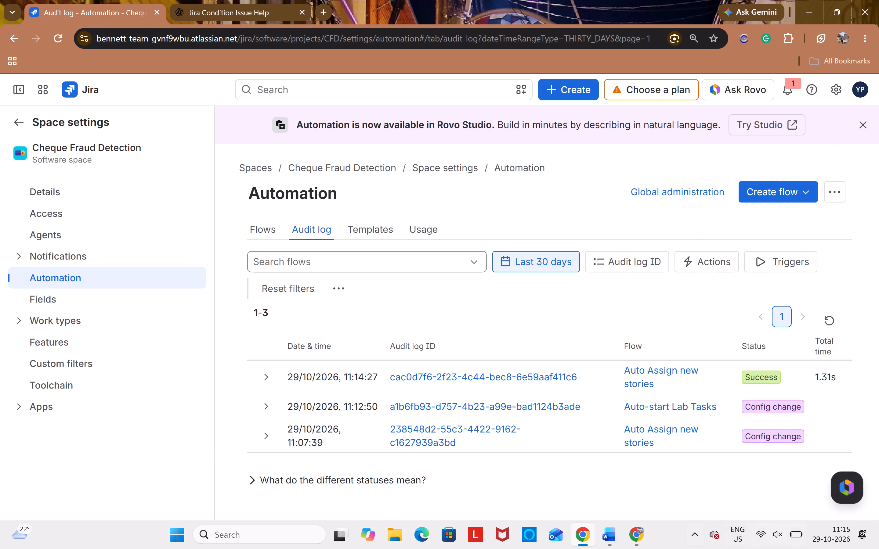
{"action": "left_click", "coordinate": [603, 536]}
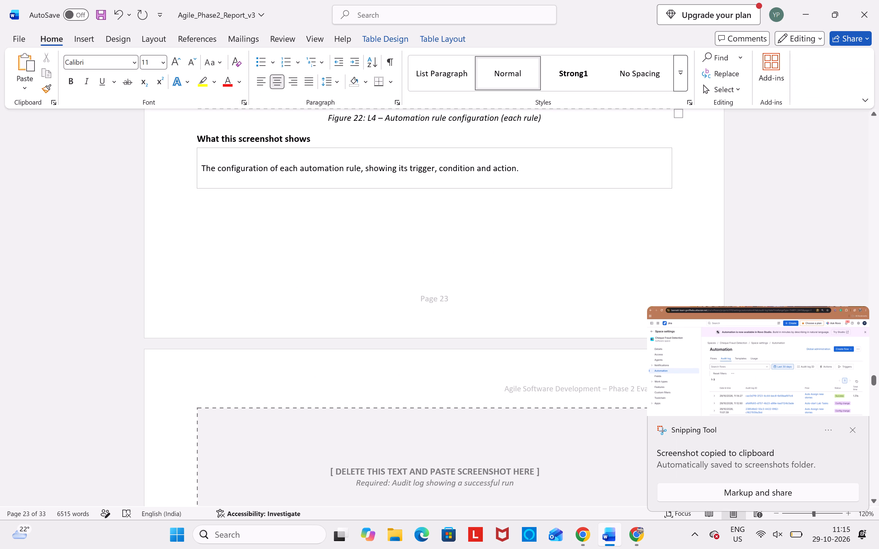
{"action": "scroll", "coordinate": [490, 455], "scroll_direction": "down", "scroll_amount": 1}
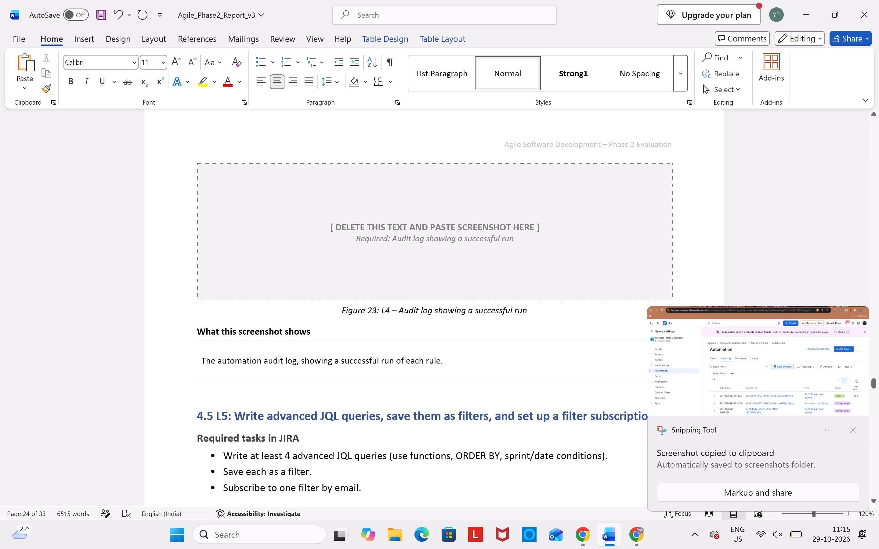
{"action": "left_click_drag", "start_coordinate": [327, 225], "coordinate": [523, 236]}
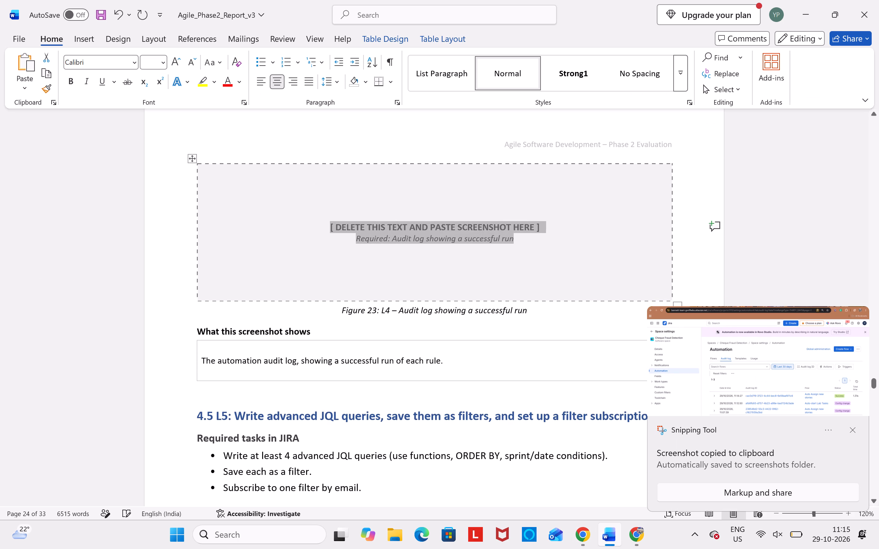
{"action": "key", "text": "ctrl+v"}
Review the rest of the report from lab L5 through the final evaluation page for remaining screenshot placeholders and unfilled fields.
{"action": "scroll", "coordinate": [523, 236], "scroll_direction": "down", "scroll_amount": 2}
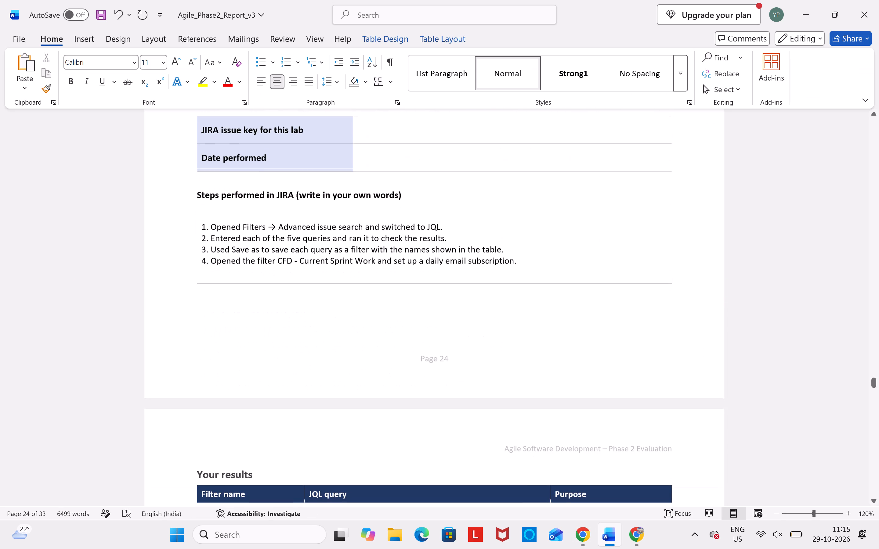
{"action": "scroll", "coordinate": [523, 236], "scroll_direction": "down", "scroll_amount": 1}
{"action": "scroll", "coordinate": [523, 236], "scroll_direction": "up", "scroll_amount": 2}
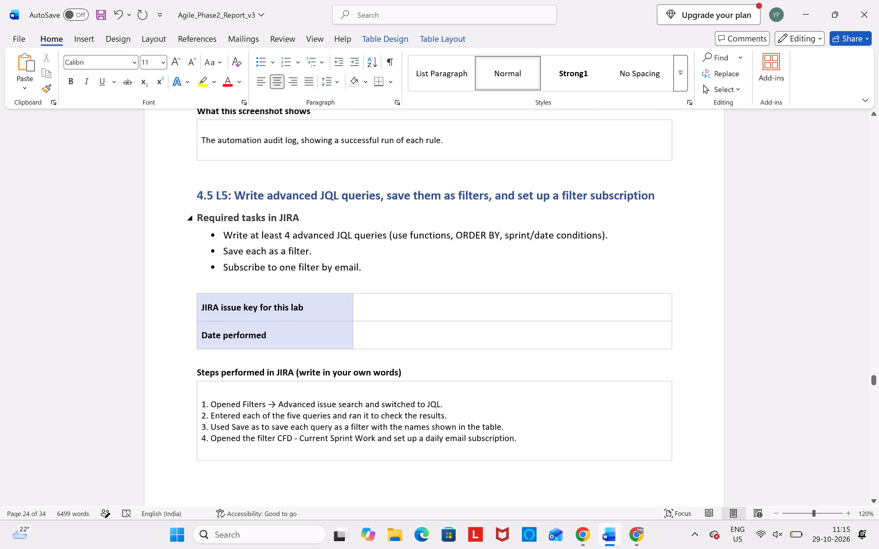
{"action": "scroll", "coordinate": [523, 236], "scroll_direction": "up", "scroll_amount": 2}
{"action": "scroll", "coordinate": [523, 236], "scroll_direction": "down", "scroll_amount": 2}
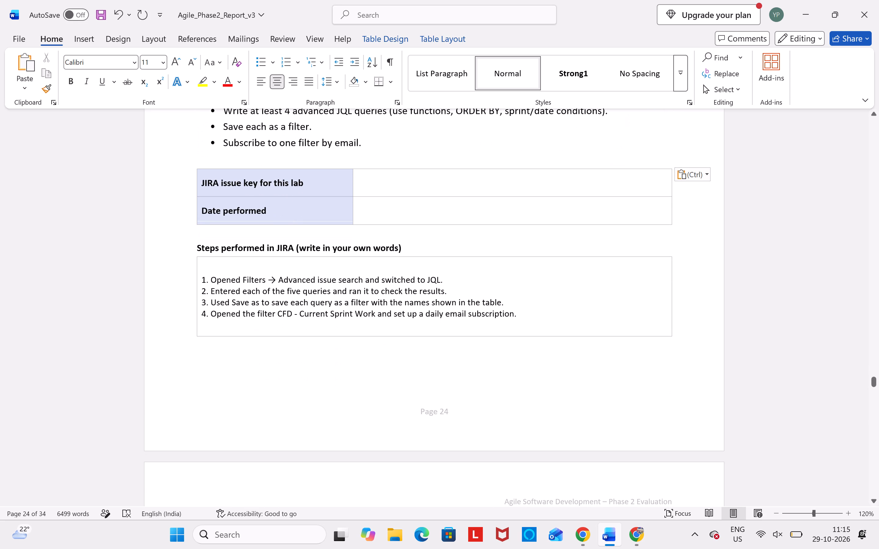
{"action": "scroll", "coordinate": [523, 236], "scroll_direction": "down", "scroll_amount": 3}
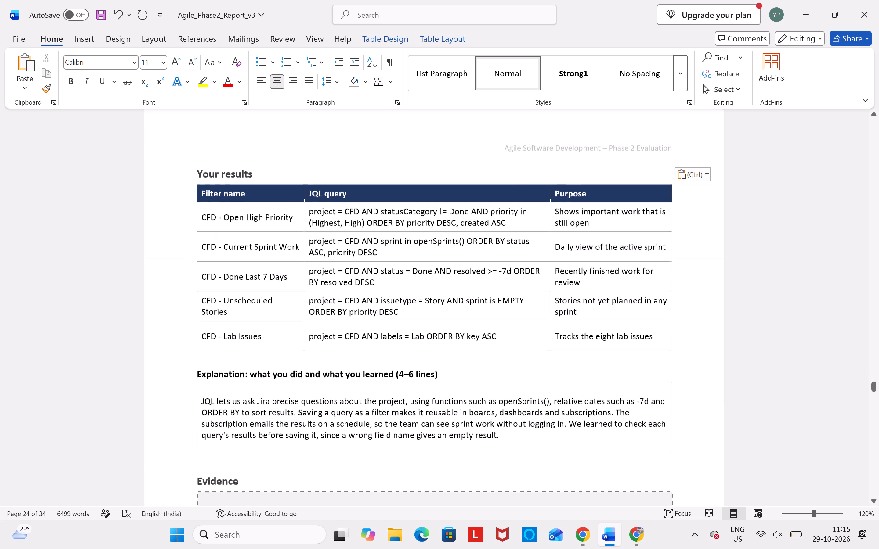
{"action": "scroll", "coordinate": [523, 236], "scroll_direction": "down", "scroll_amount": 1}
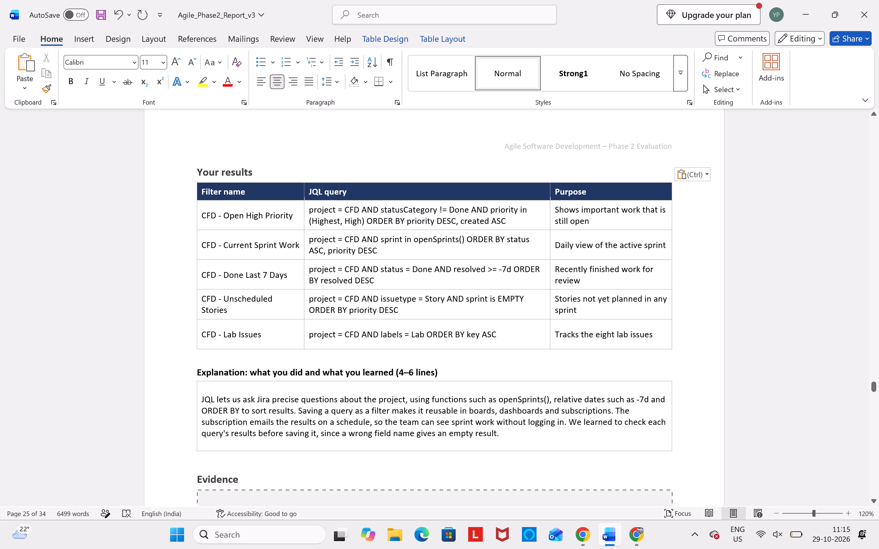
{"action": "scroll", "coordinate": [523, 236], "scroll_direction": "down", "scroll_amount": 4}
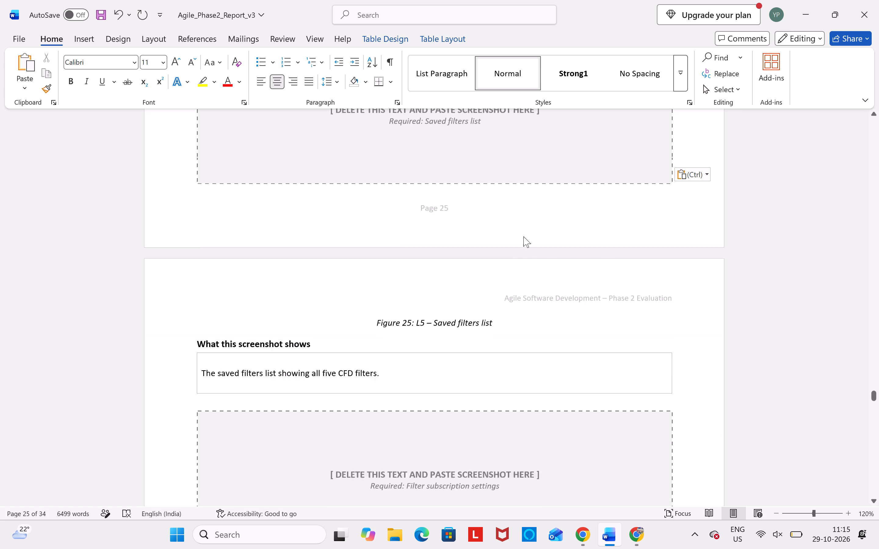
{"action": "scroll", "coordinate": [523, 236], "scroll_direction": "down", "scroll_amount": 3}
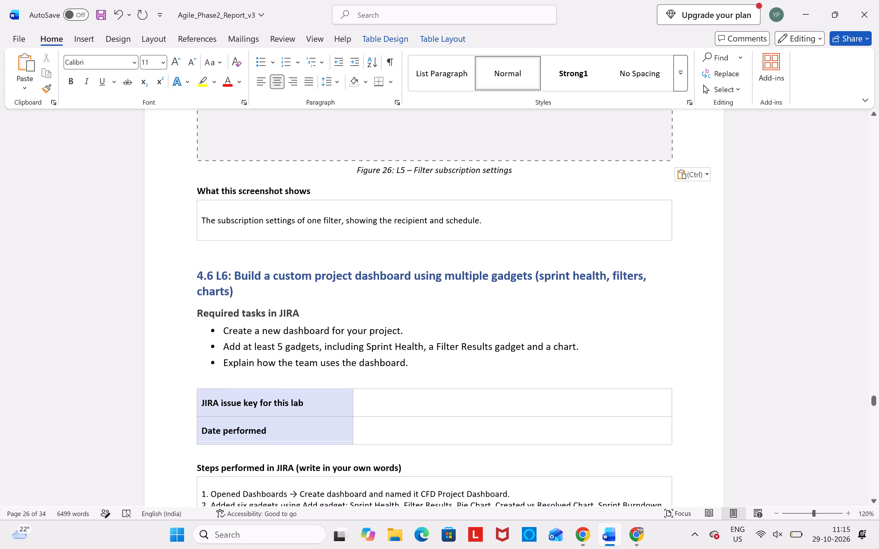
{"action": "scroll", "coordinate": [523, 236], "scroll_direction": "down", "scroll_amount": 3}
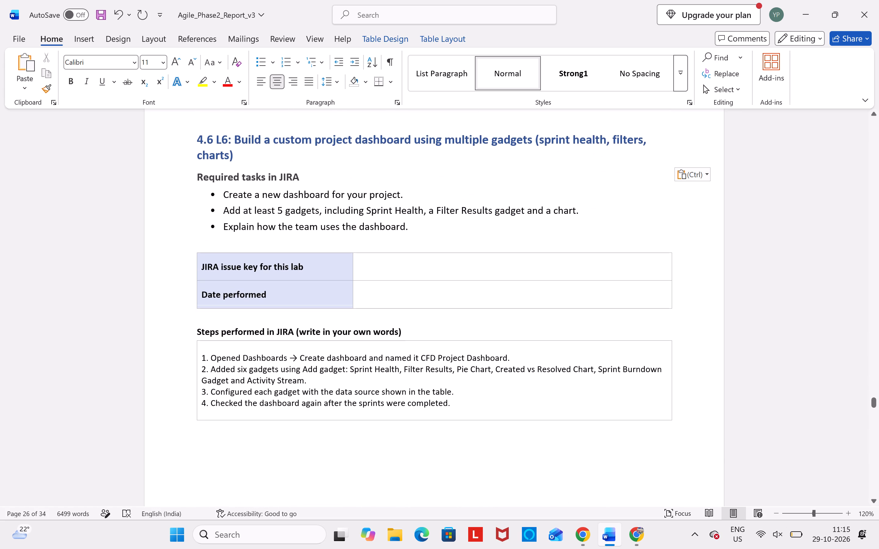
{"action": "scroll", "coordinate": [523, 236], "scroll_direction": "down", "scroll_amount": 3}
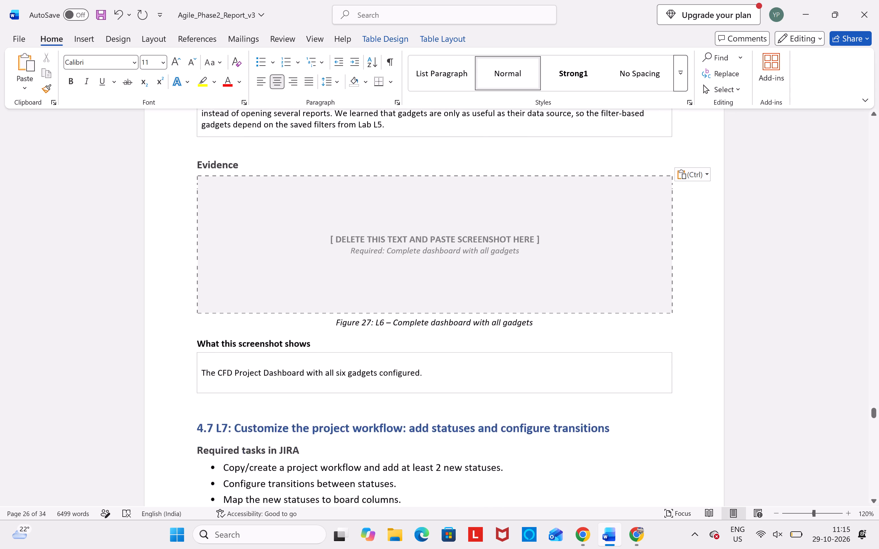
{"action": "scroll", "coordinate": [523, 236], "scroll_direction": "down", "scroll_amount": 6}
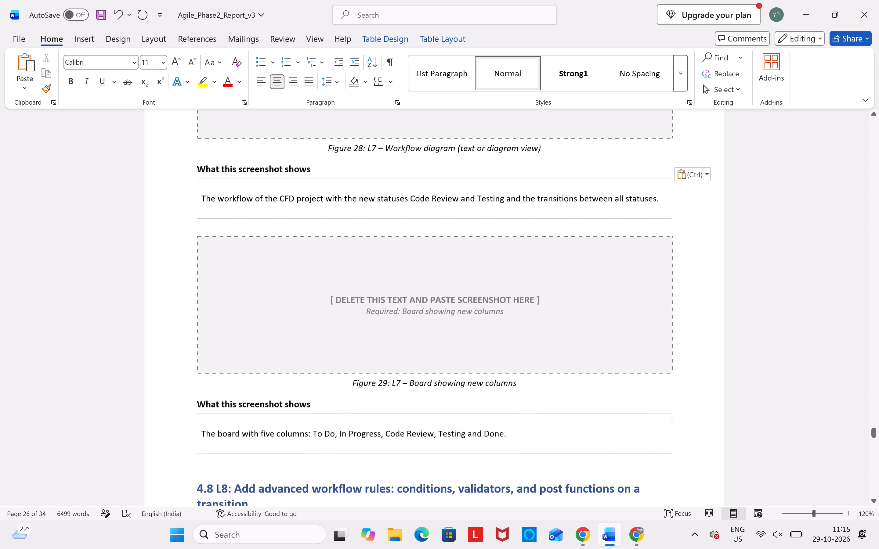
{"action": "scroll", "coordinate": [523, 236], "scroll_direction": "down", "scroll_amount": 6}
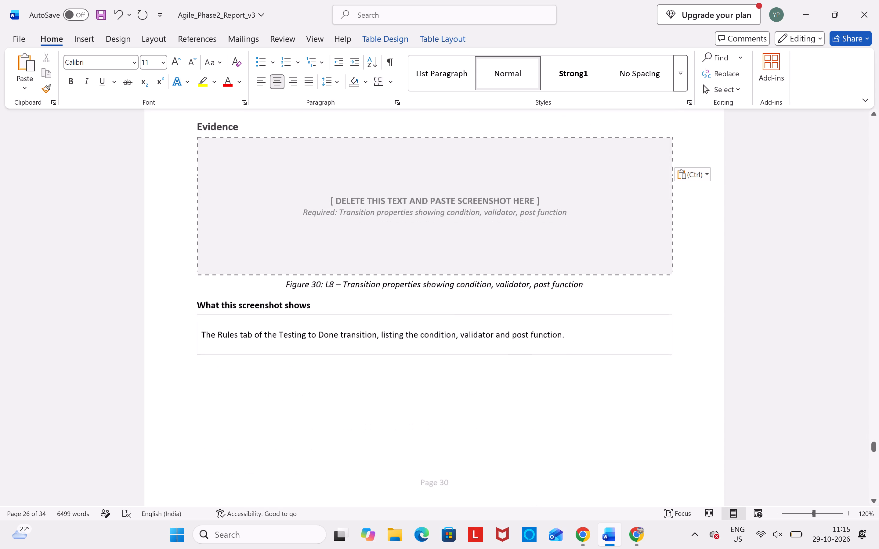
{"action": "scroll", "coordinate": [523, 236], "scroll_direction": "down", "scroll_amount": 5}
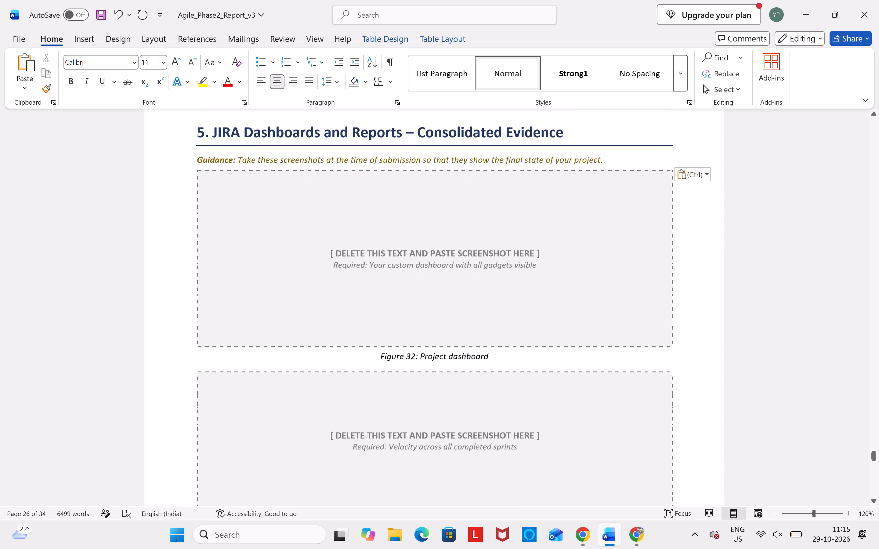
{"action": "scroll", "coordinate": [523, 236], "scroll_direction": "down", "scroll_amount": 2}
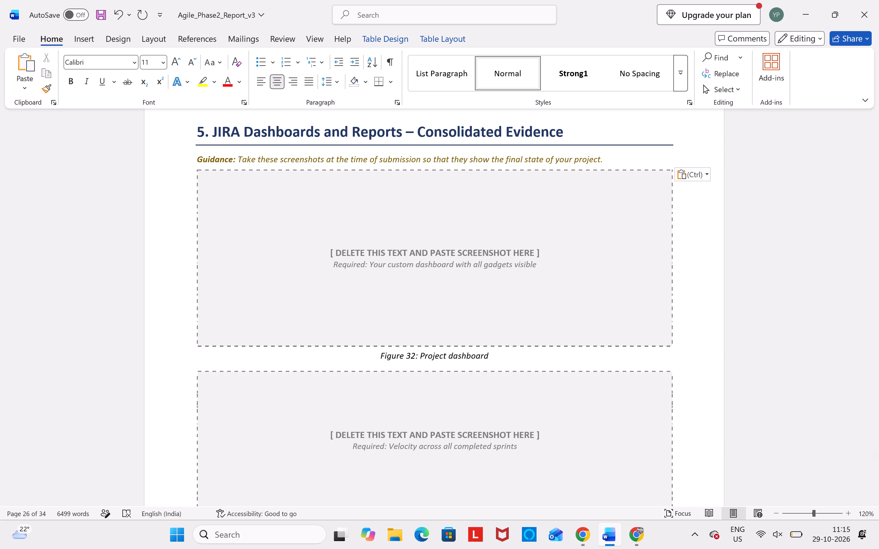
{"action": "scroll", "coordinate": [523, 236], "scroll_direction": "down", "scroll_amount": 5}
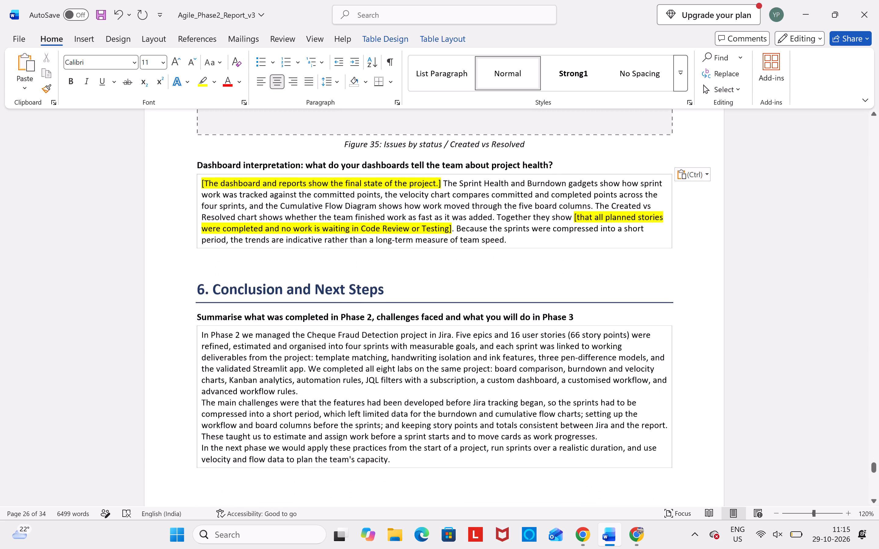
{"action": "scroll", "coordinate": [523, 236], "scroll_direction": "up", "scroll_amount": 6}
{"action": "scroll", "coordinate": [523, 236], "scroll_direction": "down", "scroll_amount": 8}
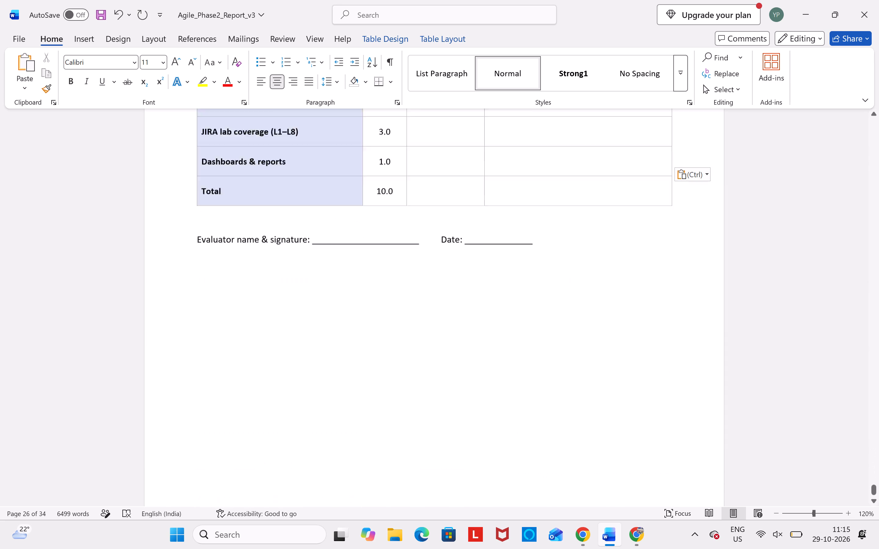
{"action": "scroll", "coordinate": [523, 236], "scroll_direction": "up", "scroll_amount": 7}
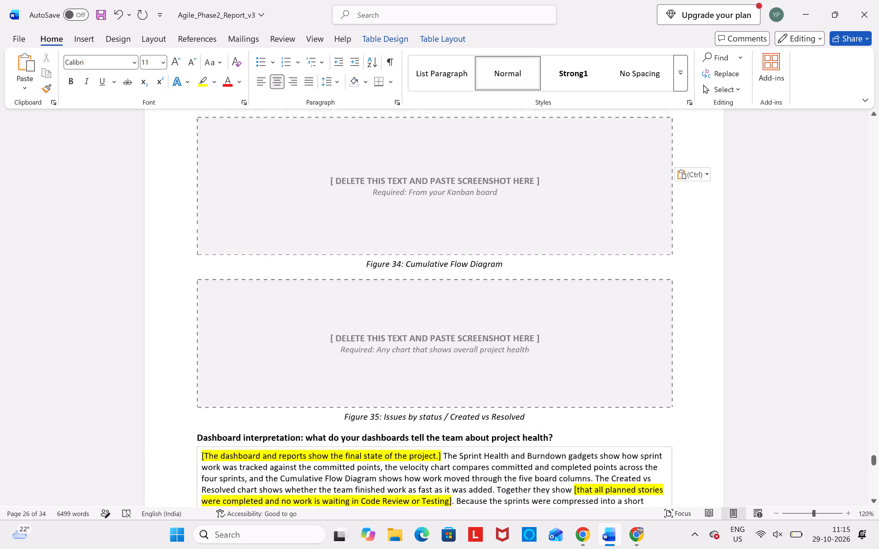
Go back through the report to section 4.5 L5 and examine its required tasks, JQL query table and screenshot placeholders.
{"action": "scroll", "coordinate": [523, 236], "scroll_direction": "up", "scroll_amount": 8}
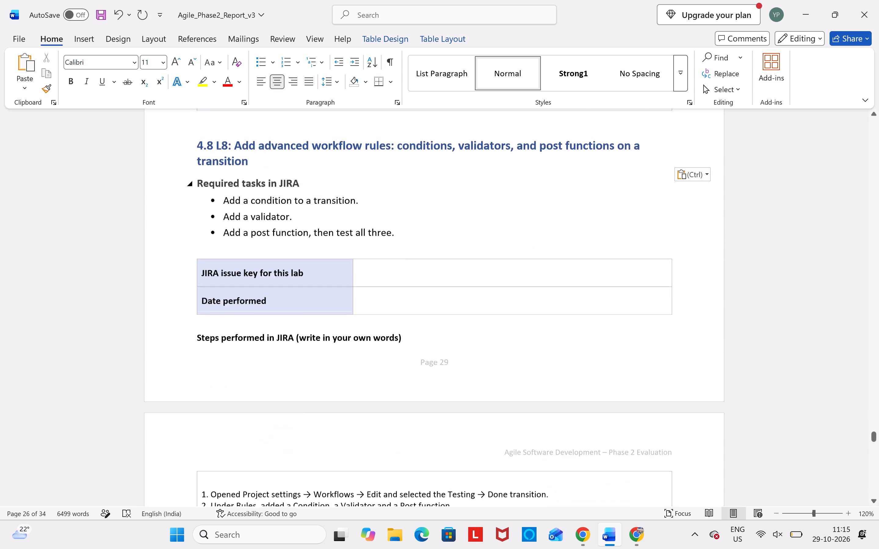
{"action": "scroll", "coordinate": [523, 236], "scroll_direction": "up", "scroll_amount": 7}
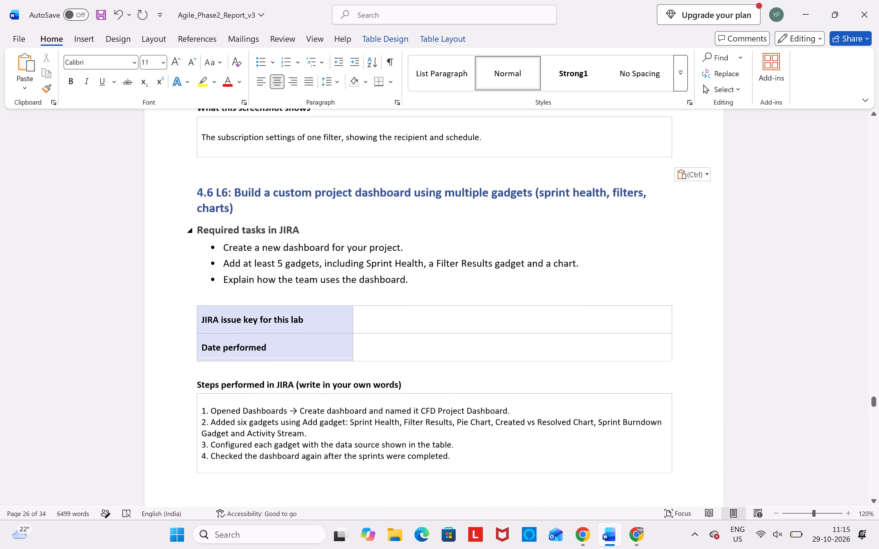
{"action": "scroll", "coordinate": [523, 236], "scroll_direction": "up", "scroll_amount": 8}
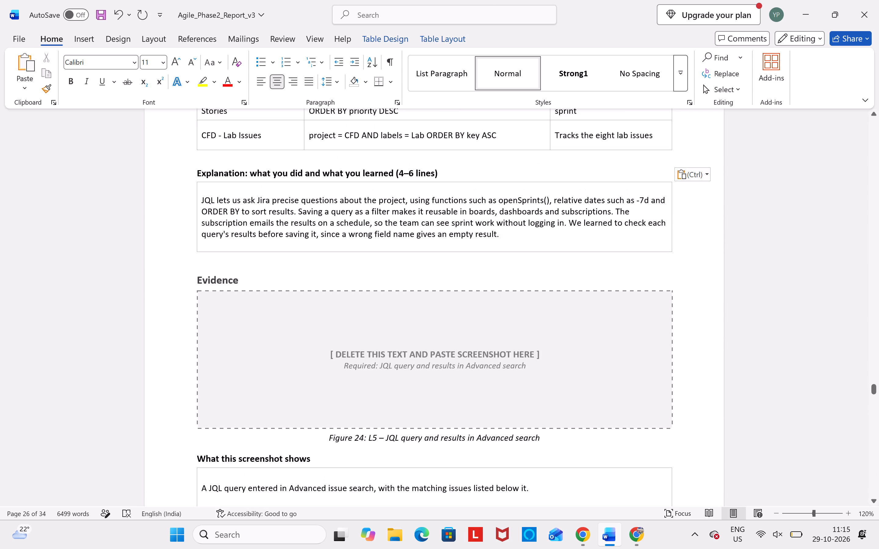
{"action": "scroll", "coordinate": [523, 236], "scroll_direction": "up", "scroll_amount": 4}
{"action": "scroll", "coordinate": [523, 236], "scroll_direction": "right", "scroll_amount": 1}
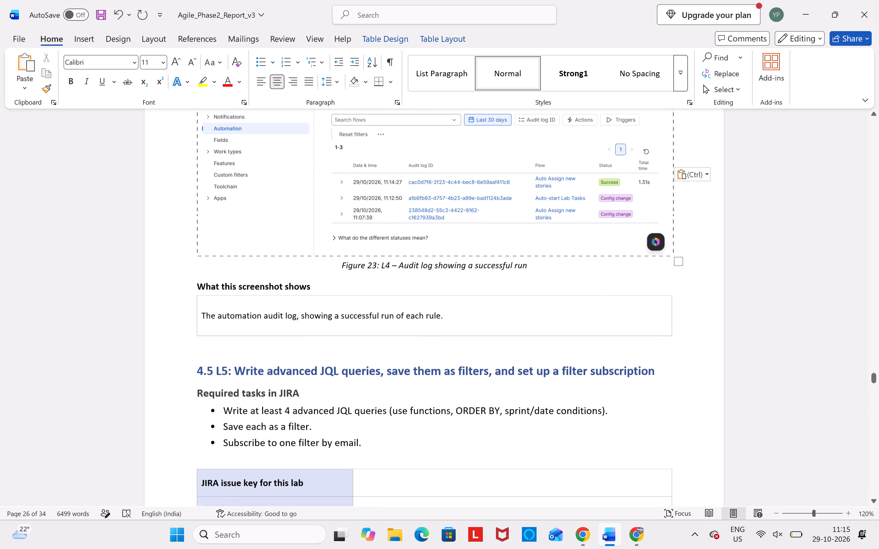
{"action": "scroll", "coordinate": [523, 236], "scroll_direction": "right", "scroll_amount": 1}
{"action": "scroll", "coordinate": [523, 236], "scroll_direction": "down", "scroll_amount": 2}
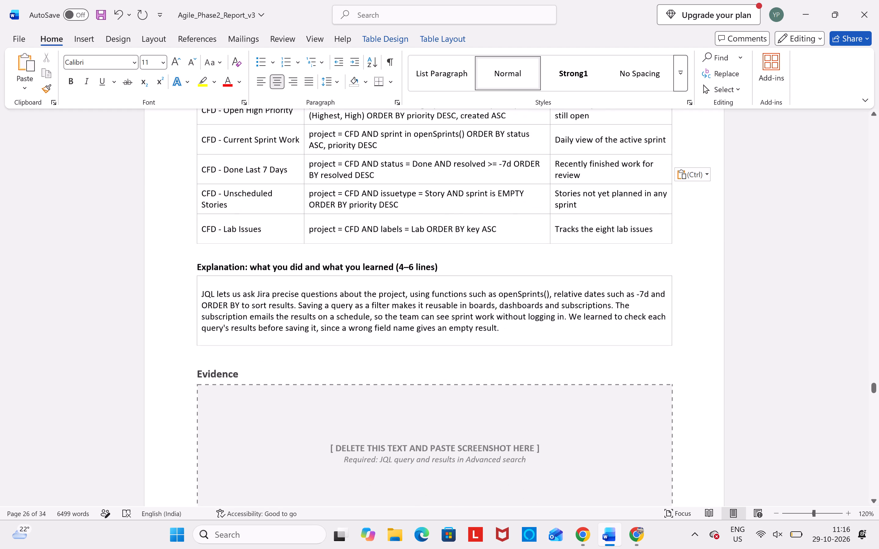
{"action": "scroll", "coordinate": [523, 236], "scroll_direction": "up", "scroll_amount": 1}
{"action": "scroll", "coordinate": [465, 236], "scroll_direction": "down", "scroll_amount": 1}
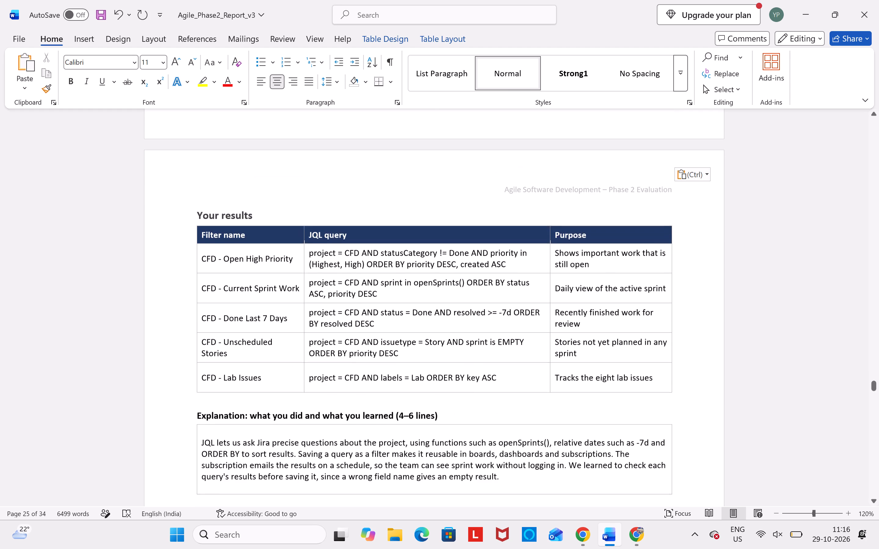
{"action": "scroll", "coordinate": [465, 236], "scroll_direction": "down", "scroll_amount": 2}
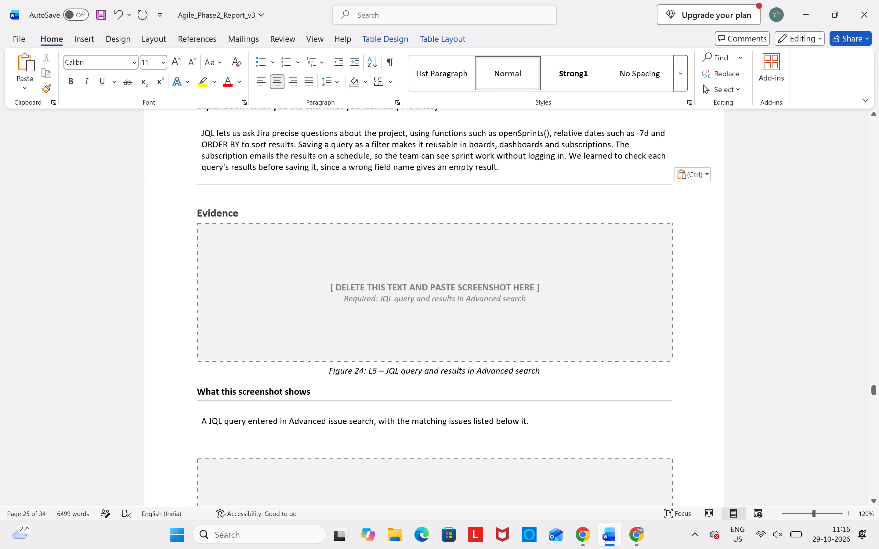
{"action": "scroll", "coordinate": [423, 251], "scroll_direction": "up", "scroll_amount": 1}
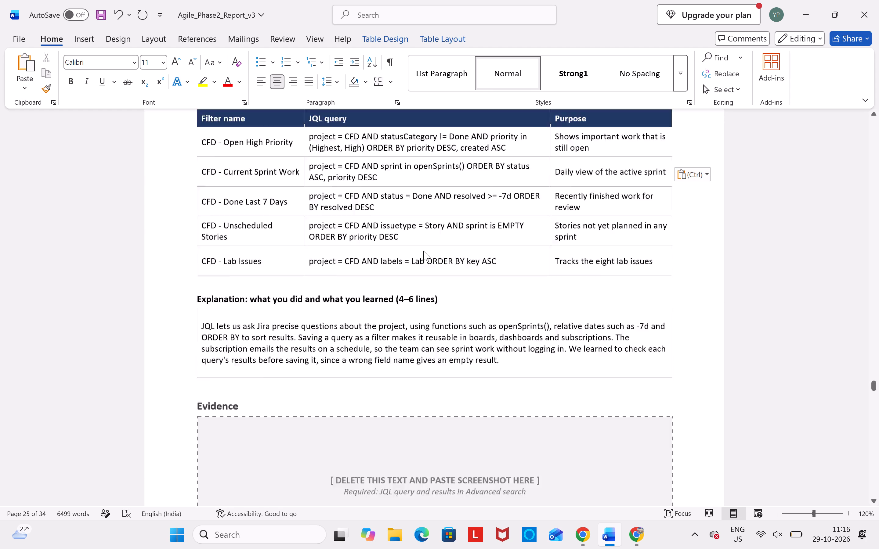
{"action": "scroll", "coordinate": [423, 251], "scroll_direction": "up", "scroll_amount": 4}
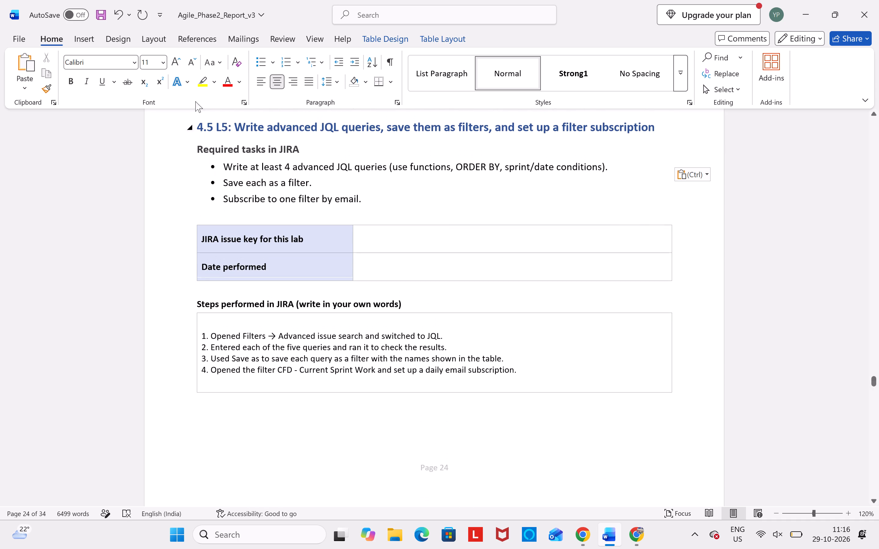
{"action": "left_click_drag", "start_coordinate": [194, 123], "coordinate": [462, 478]}
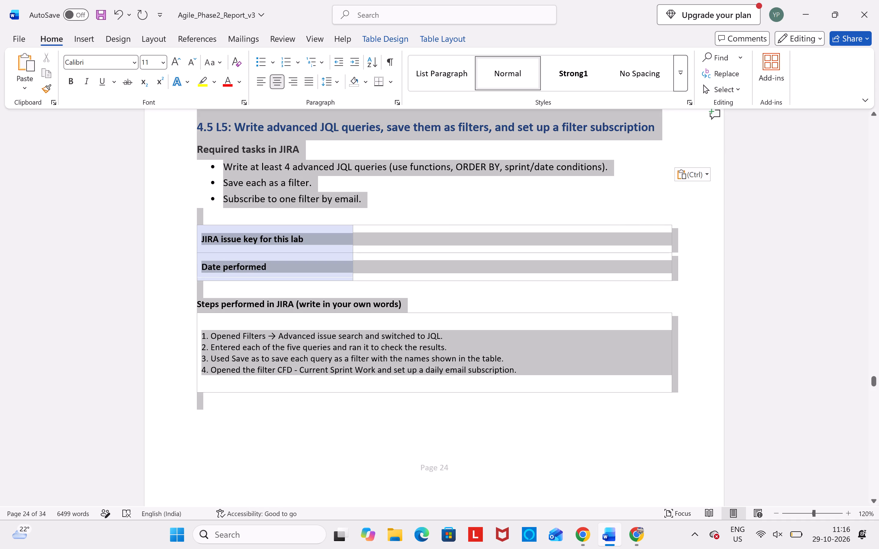
{"action": "left_click_drag", "start_coordinate": [462, 478], "coordinate": [470, 504]}
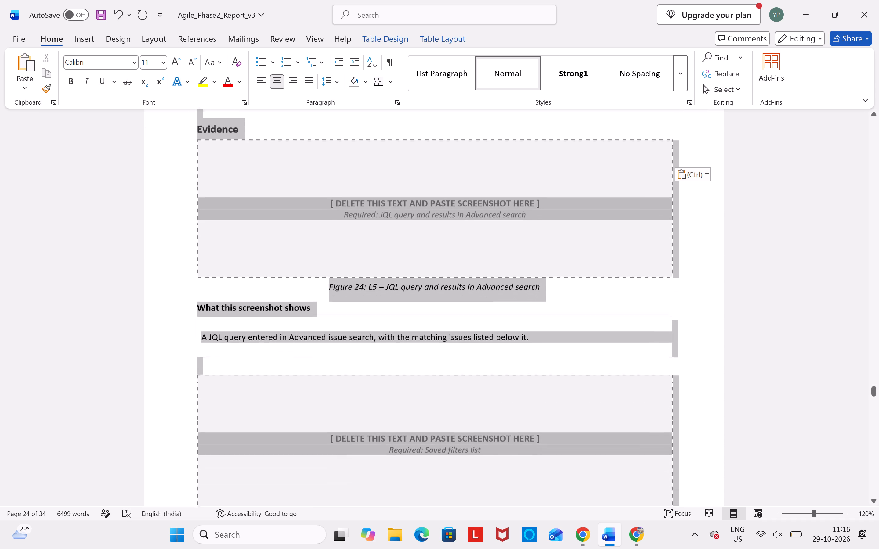
{"action": "left_click_drag", "start_coordinate": [470, 504], "coordinate": [466, 513]}
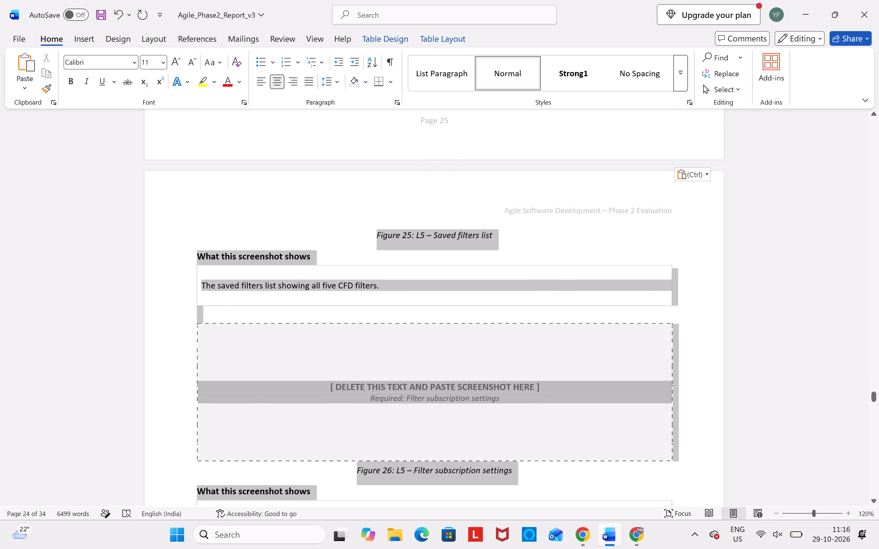
{"action": "left_click_drag", "start_coordinate": [466, 513], "coordinate": [461, 394]}
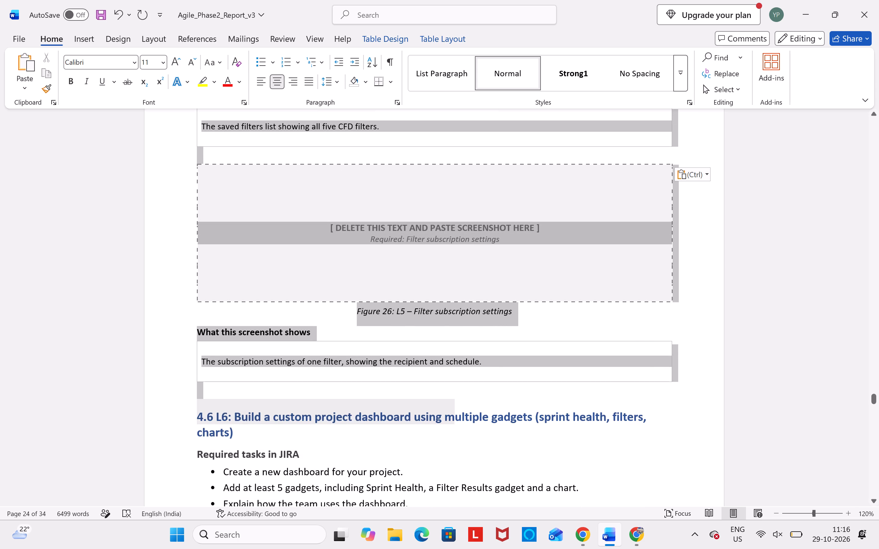
{"action": "left_click_drag", "start_coordinate": [461, 394], "coordinate": [418, 376]}
{"action": "key", "text": "ctrl+c"}
{"action": "key", "text": "ctrl+c"}
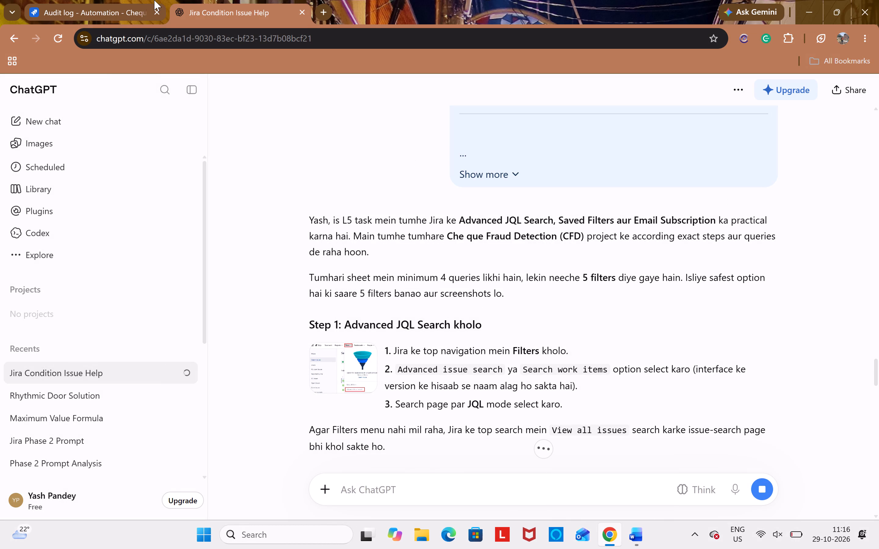
{"action": "left_click", "coordinate": [137, 1]}
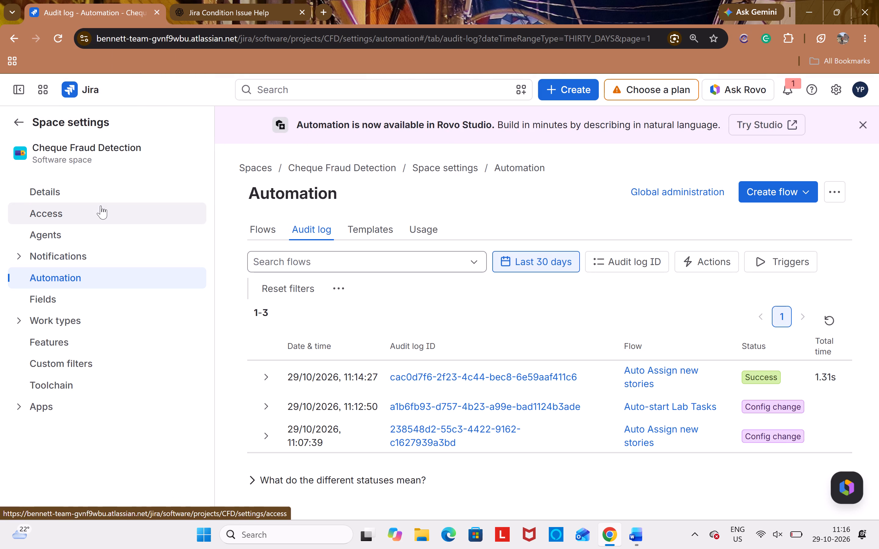
{"action": "left_click", "coordinate": [382, 165]}
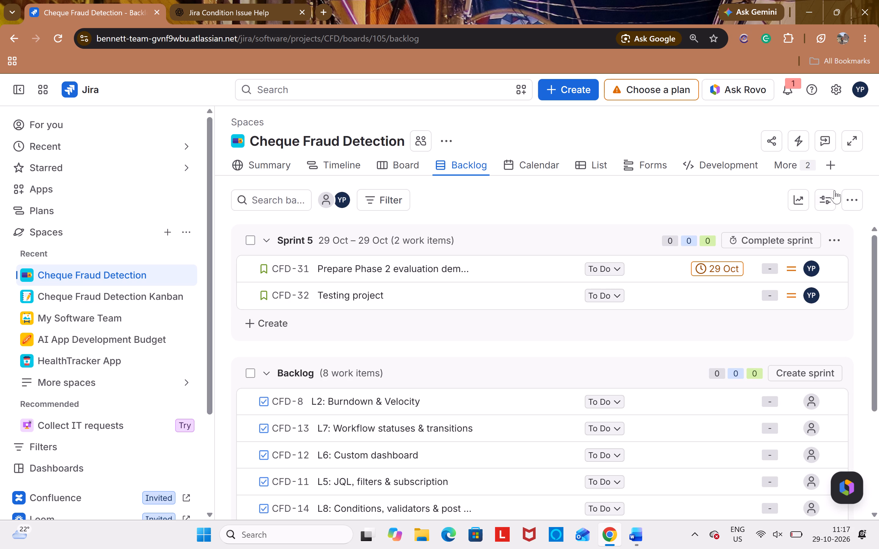
{"action": "left_click", "coordinate": [834, 190]}
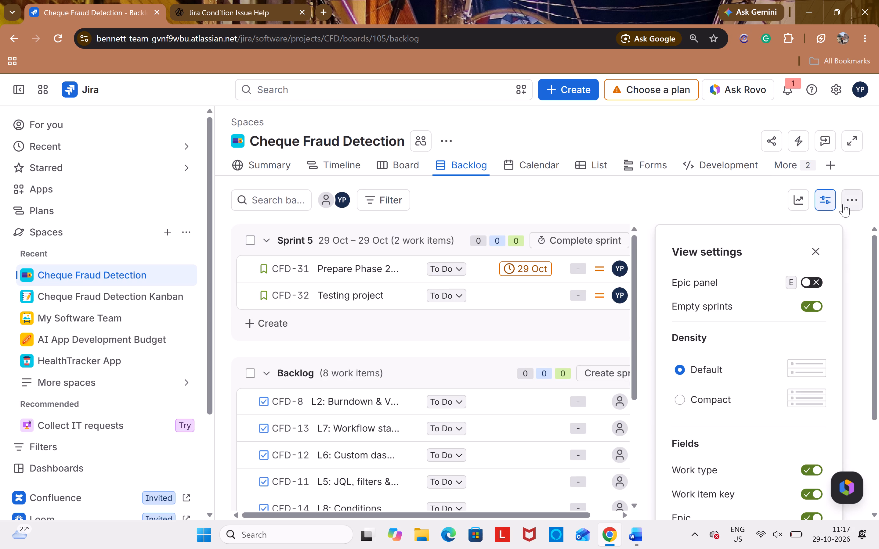
{"action": "left_click", "coordinate": [843, 204]}
{"action": "left_click", "coordinate": [833, 227]}
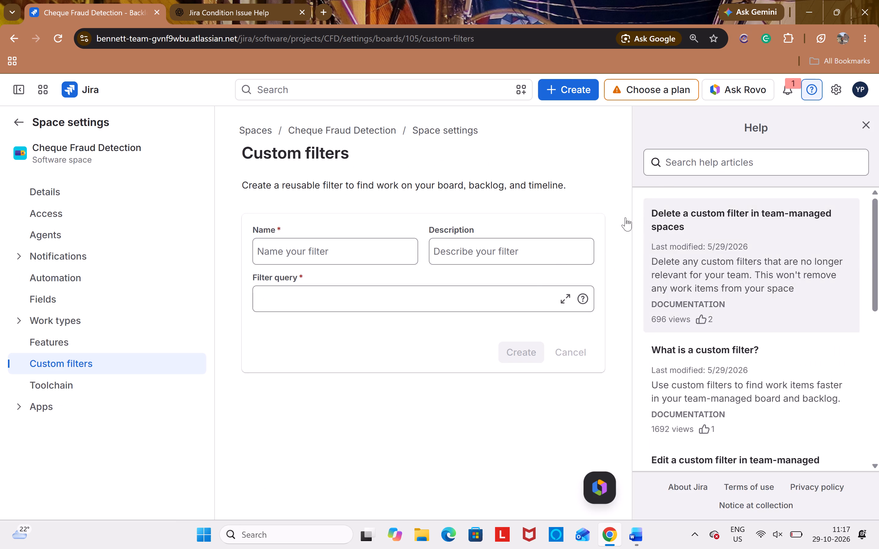
Copy ChatGPT's first JQL query, for open Highest and High priority CFD issues, into the new custom filter's query in Jira.
{"action": "left_click", "coordinate": [628, 531]}
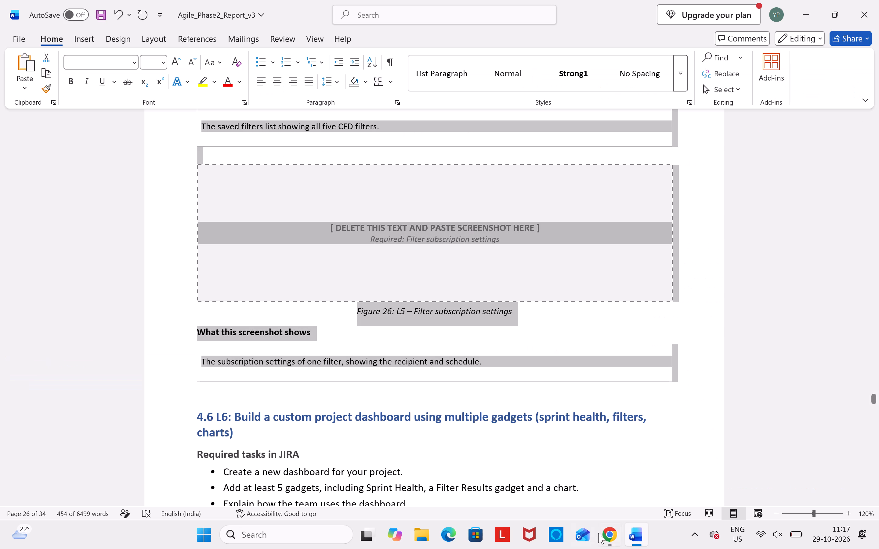
{"action": "left_click", "coordinate": [610, 536]}
{"action": "left_click", "coordinate": [247, 0]}
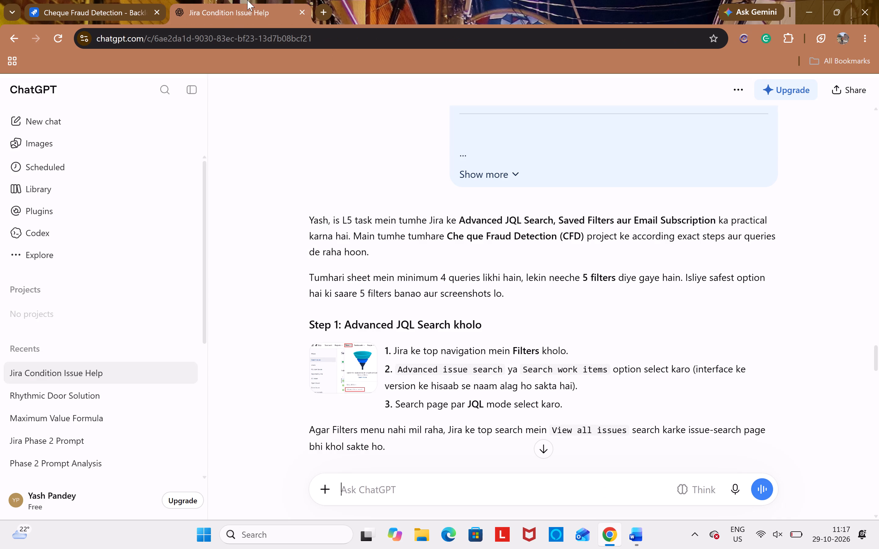
{"action": "scroll", "coordinate": [436, 191], "scroll_direction": "down", "scroll_amount": 3}
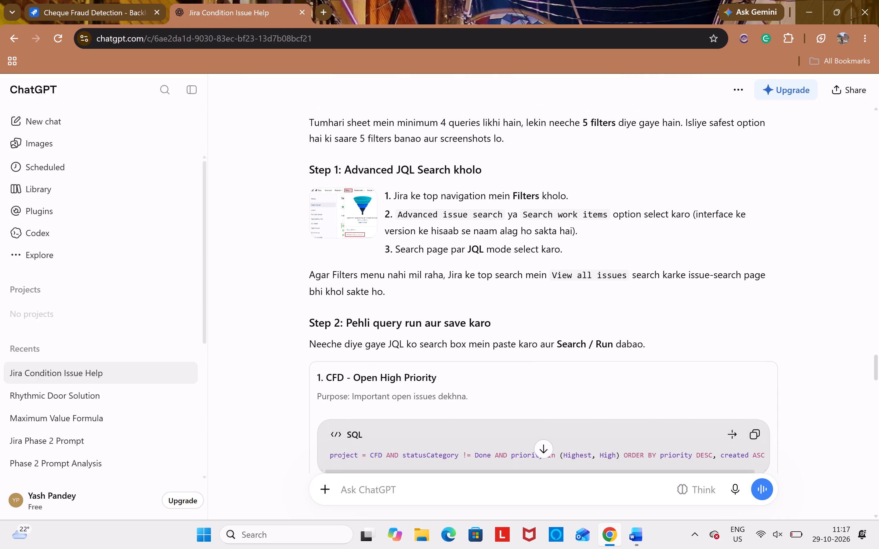
{"action": "scroll", "coordinate": [436, 191], "scroll_direction": "down", "scroll_amount": 1}
{"action": "left_click", "coordinate": [752, 353]}
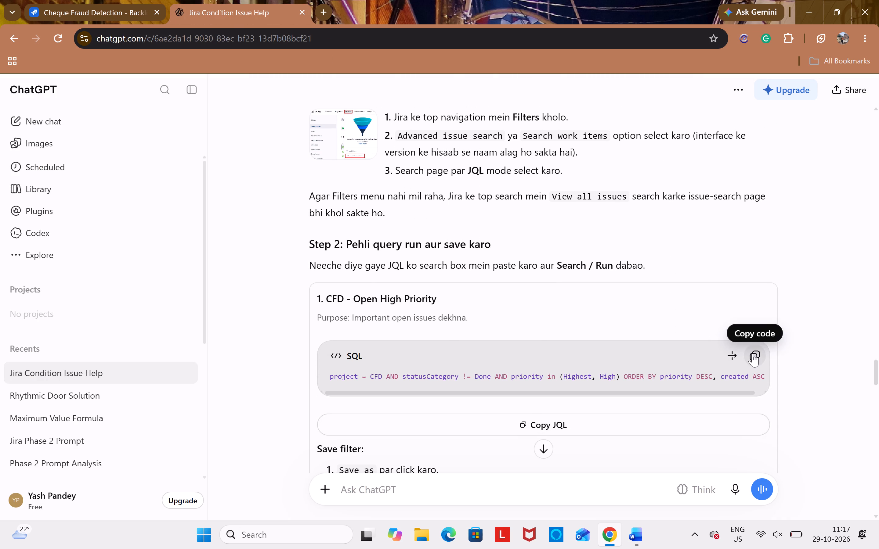
{"action": "left_click", "coordinate": [103, 0]}
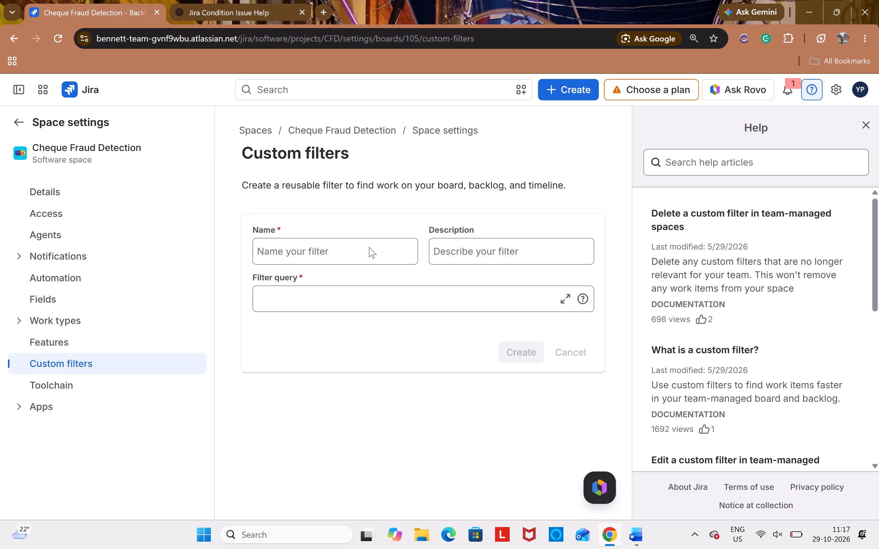
{"action": "left_click", "coordinate": [377, 305]}
{"action": "key", "text": "ctrl+v"}
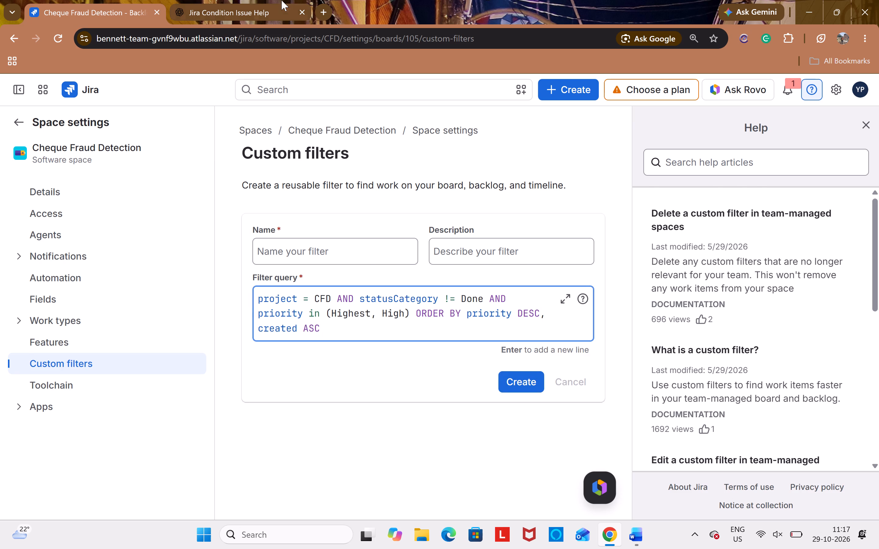
Copy the heading "1. CFD - Open High Priority" from ChatGPT and use it as the new Jira custom filter's name.
{"action": "left_click", "coordinate": [281, 0]}
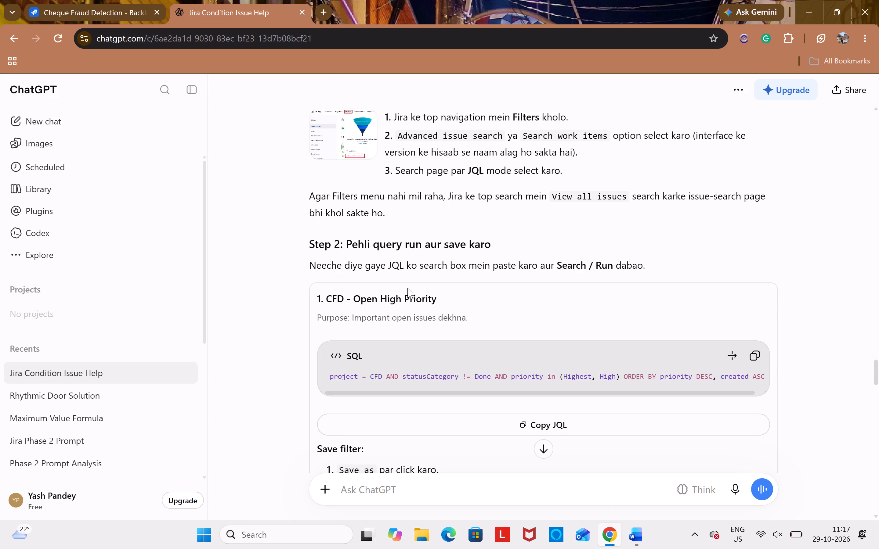
{"action": "triple_click", "coordinate": [401, 294]}
{"action": "key", "text": "ctrl+c"}
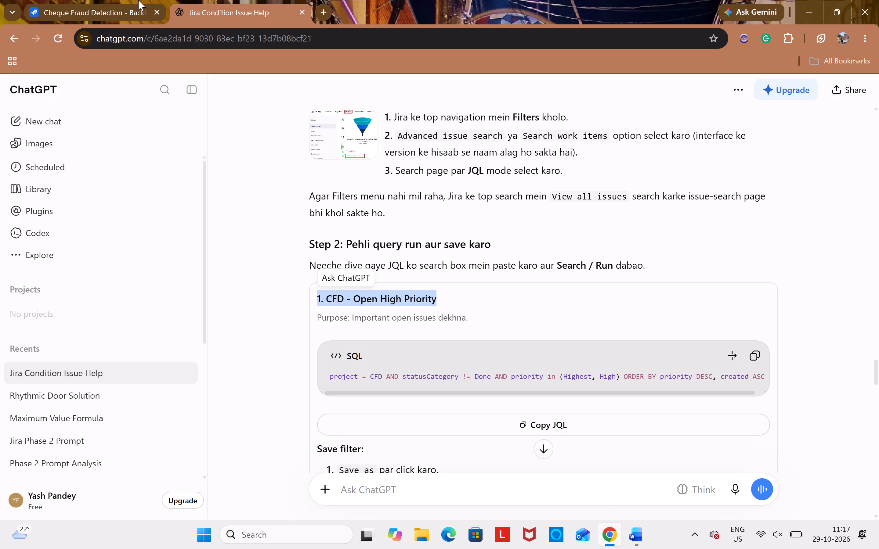
{"action": "left_click", "coordinate": [93, 0]}
{"action": "left_click", "coordinate": [364, 245]}
{"action": "key", "text": "ctrl+v"}
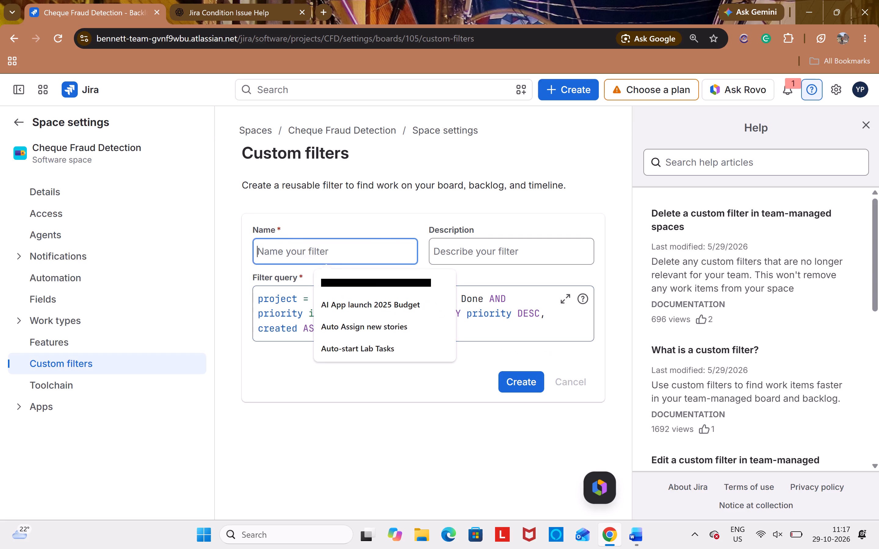
Create the "1. CFD - Open High Priority" custom filter with the entered name and query.
{"action": "left_click", "coordinate": [508, 380]}
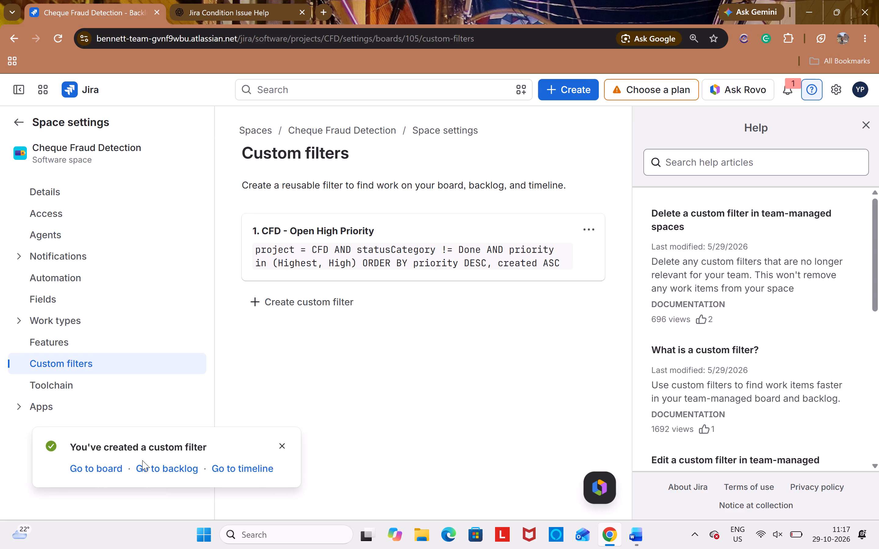
View the Cheque Fraud Detection backlog and board, then open the timeline with the help pane closed.
{"action": "left_click", "coordinate": [155, 464]}
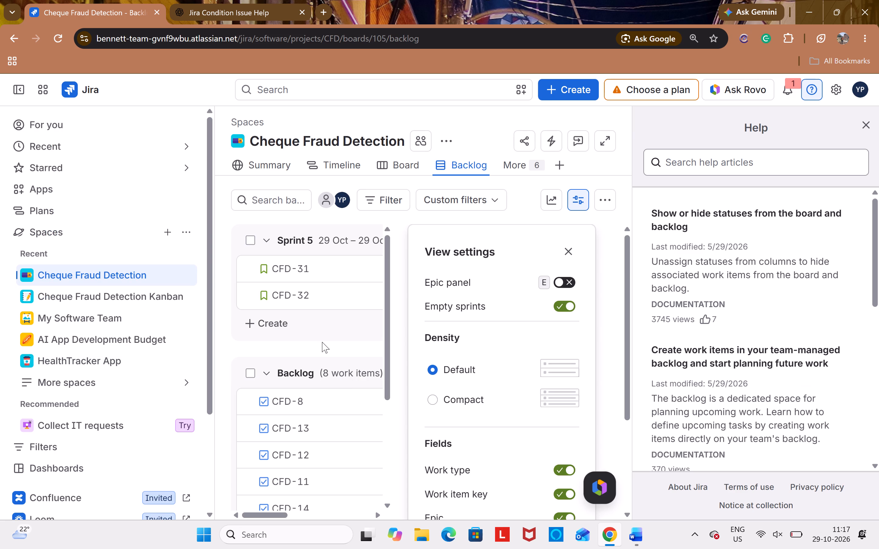
{"action": "left_click", "coordinate": [322, 342]}
{"action": "left_click", "coordinate": [414, 167]}
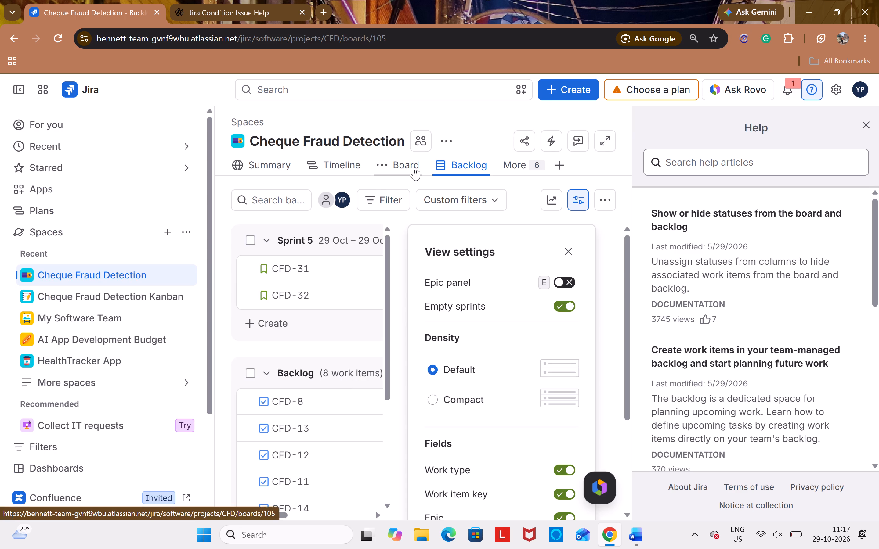
{"action": "left_click", "coordinate": [344, 171]}
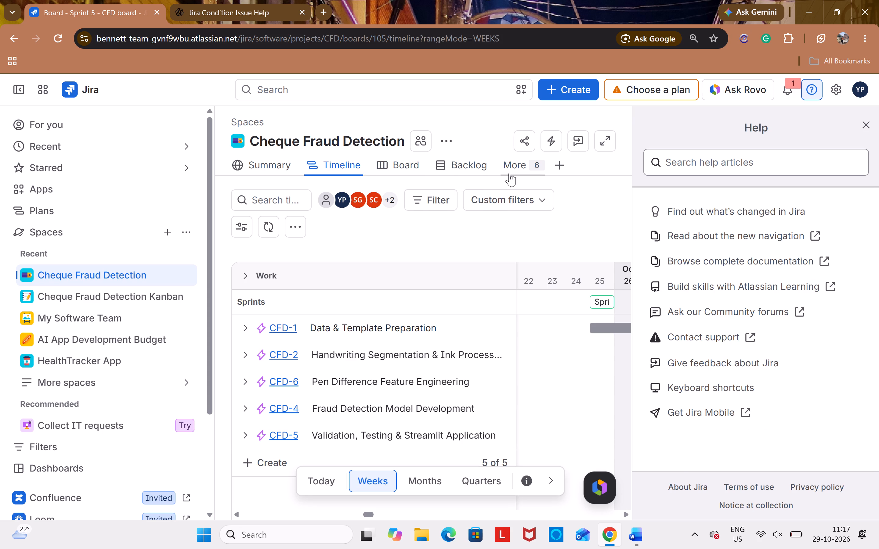
{"action": "left_click", "coordinate": [860, 119]}
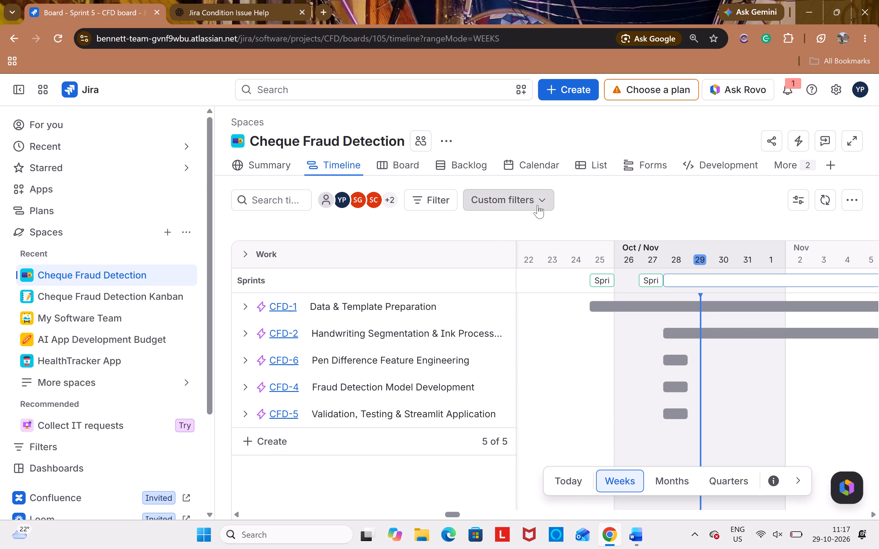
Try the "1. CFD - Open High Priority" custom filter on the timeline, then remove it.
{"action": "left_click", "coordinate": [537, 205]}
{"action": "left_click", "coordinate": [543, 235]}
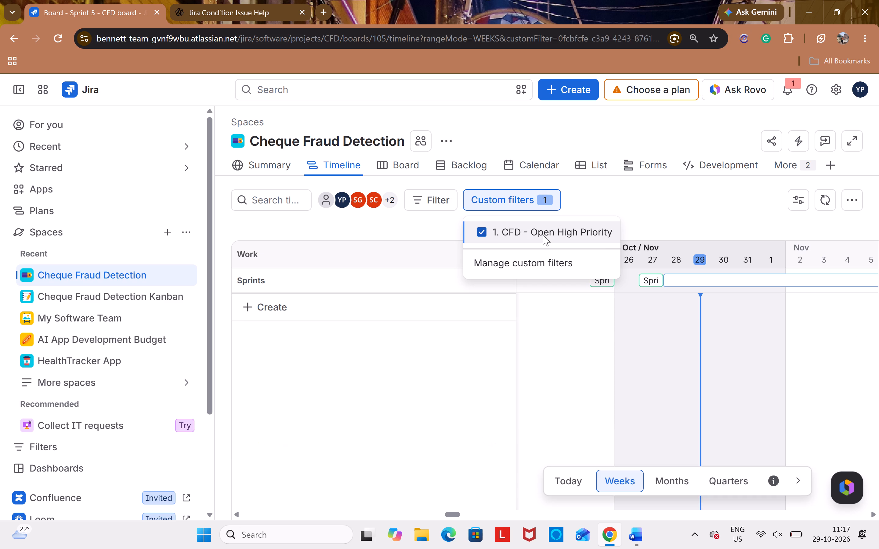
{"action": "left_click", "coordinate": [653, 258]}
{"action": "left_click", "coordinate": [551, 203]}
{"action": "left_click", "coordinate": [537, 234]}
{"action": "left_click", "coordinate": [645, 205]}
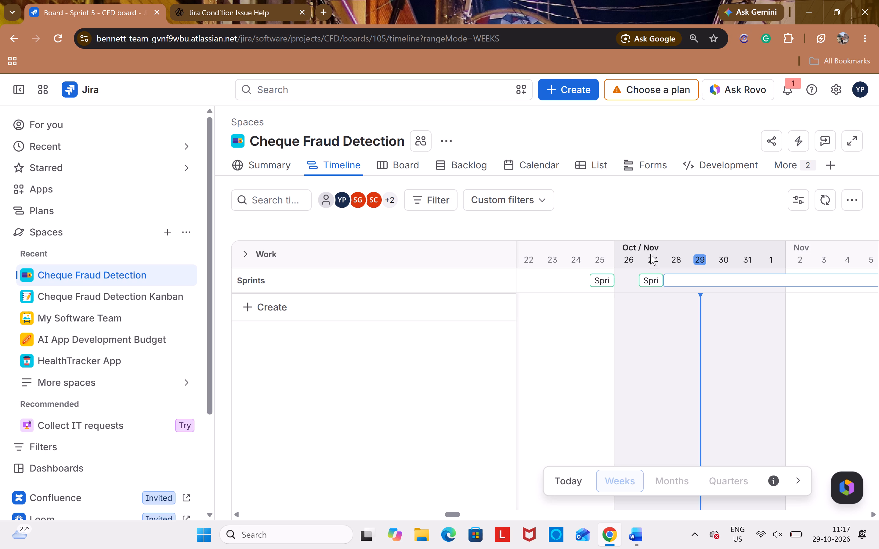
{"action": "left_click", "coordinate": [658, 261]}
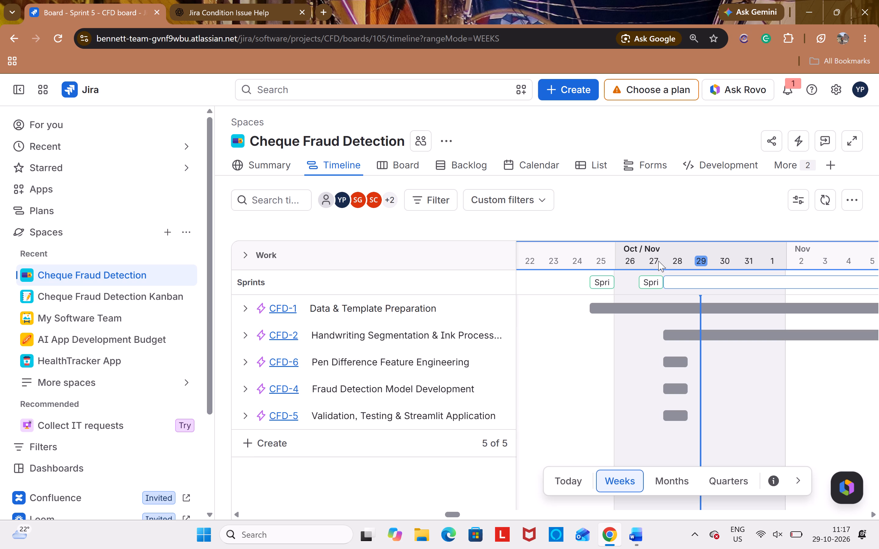
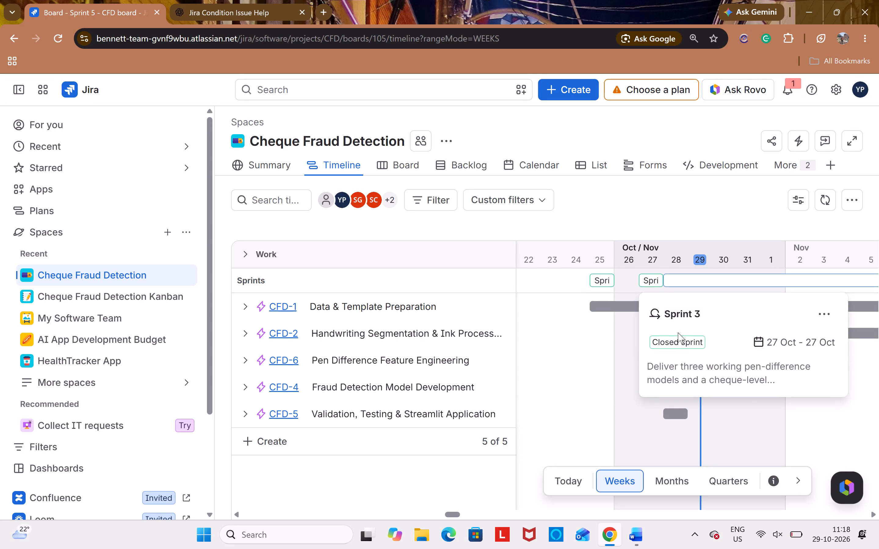
On the Cheque Fraud Detection board, set the priority of CFD-31 to Highest and of CFD-32 to Low.
{"action": "left_click", "coordinate": [684, 350]}
{"action": "left_click", "coordinate": [408, 163]}
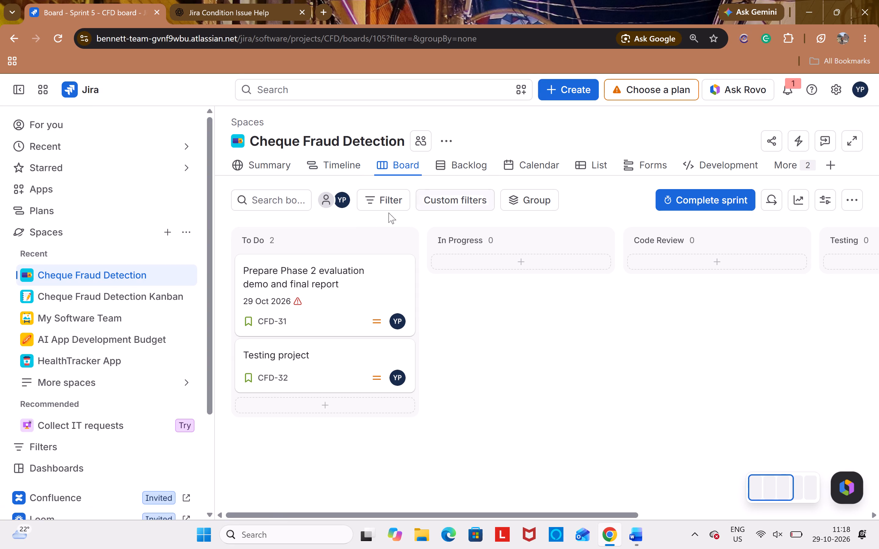
{"action": "left_click", "coordinate": [375, 319]}
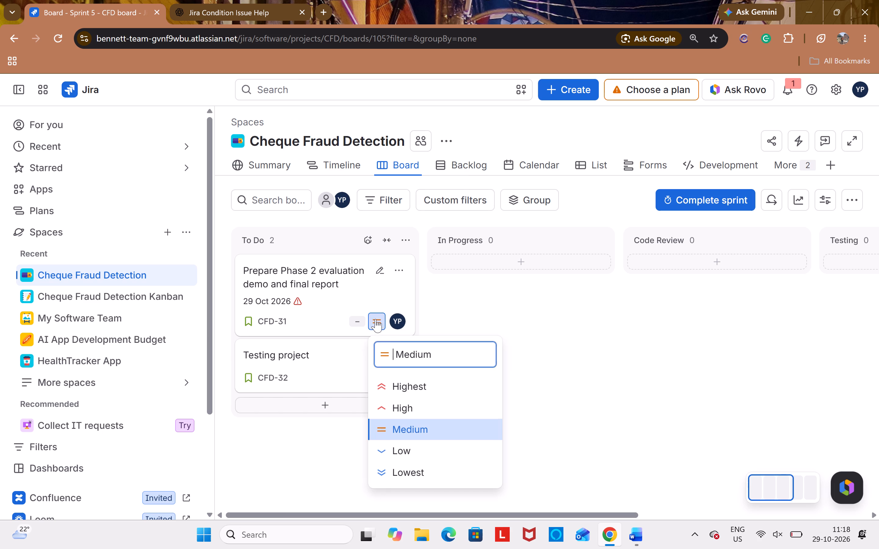
{"action": "left_click", "coordinate": [414, 394]}
{"action": "left_click", "coordinate": [371, 382]}
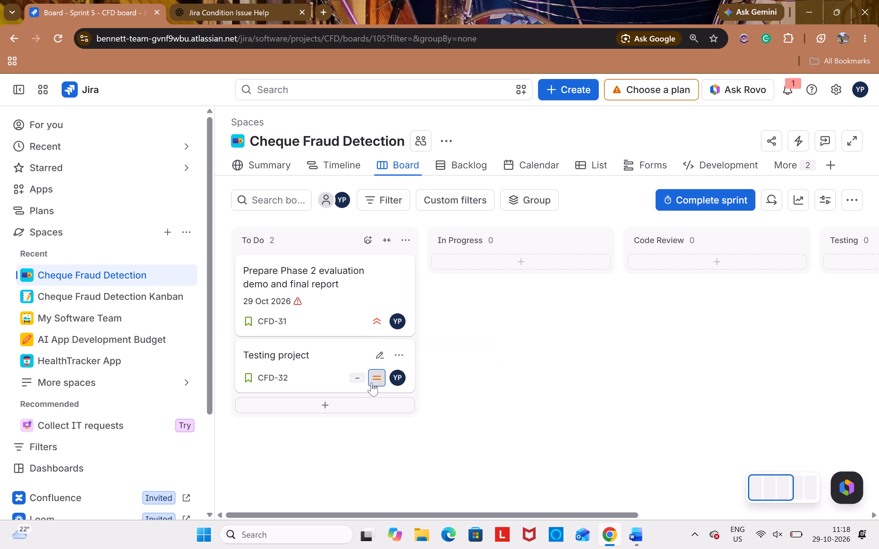
{"action": "left_click", "coordinate": [409, 500]}
Apply the custom filter "1. CFD - Open High Priority" to the sprint board.
{"action": "left_click", "coordinate": [476, 219]}
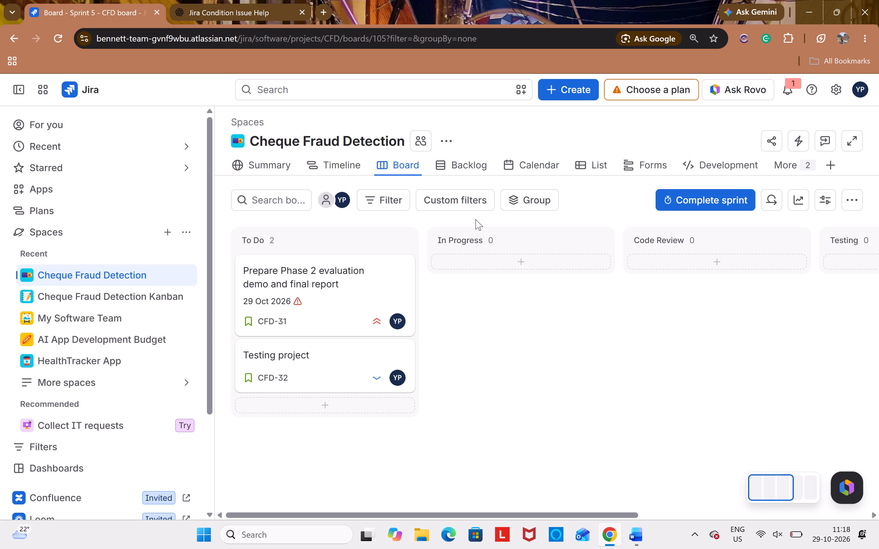
{"action": "left_click", "coordinate": [472, 207]}
{"action": "left_click", "coordinate": [484, 266]}
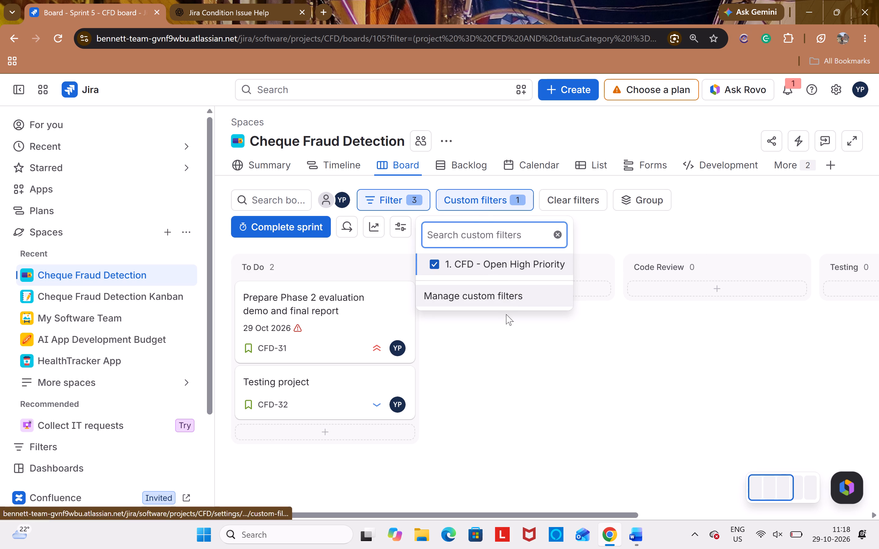
{"action": "left_click", "coordinate": [523, 382]}
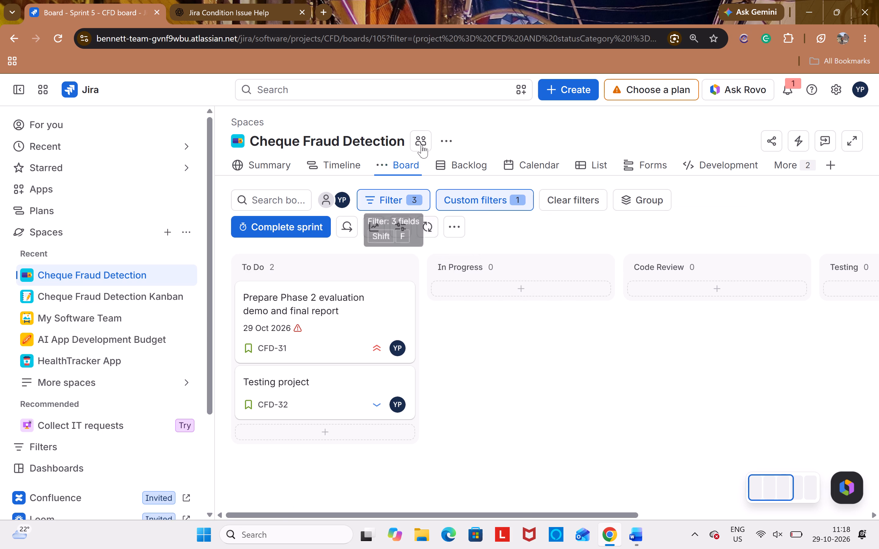
{"action": "left_click", "coordinate": [411, 170]}
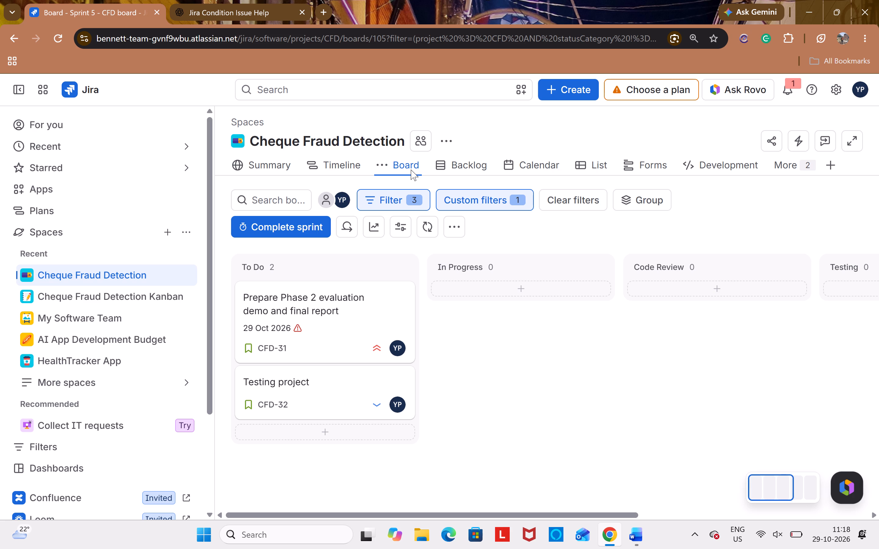
{"action": "left_click", "coordinate": [411, 170]}
Open the project's List view and bring up its work item filter in JQL mode.
{"action": "left_click_drag", "start_coordinate": [615, 161], "coordinate": [603, 167]}
{"action": "left_click", "coordinate": [603, 167]}
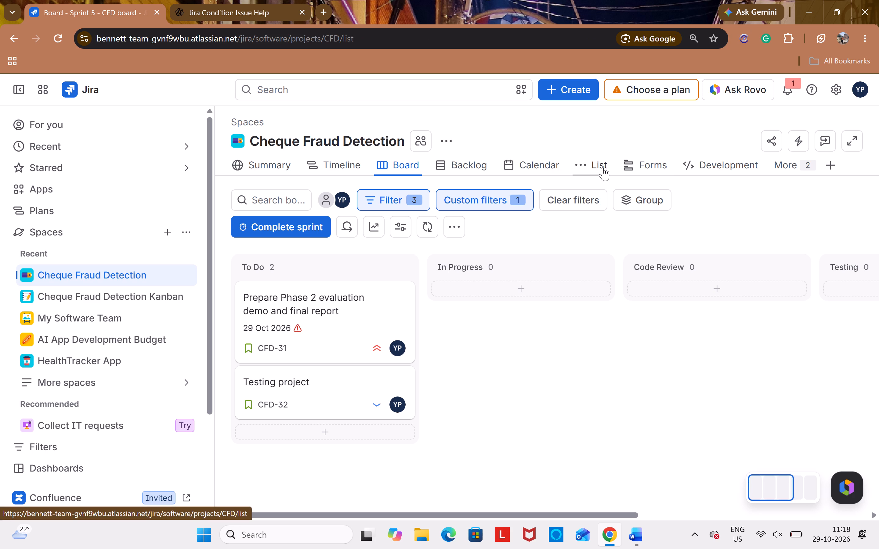
{"action": "left_click", "coordinate": [603, 167]}
{"action": "left_click", "coordinate": [603, 167]}
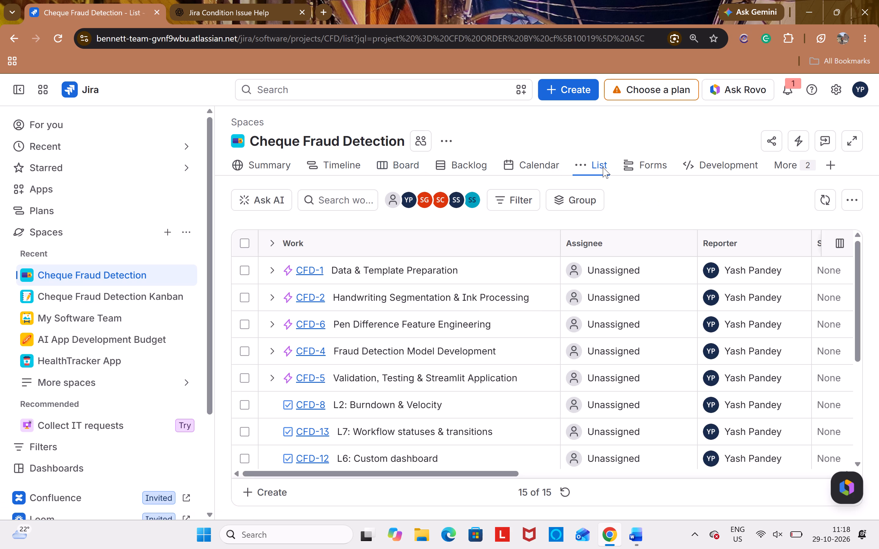
{"action": "left_click", "coordinate": [526, 210]}
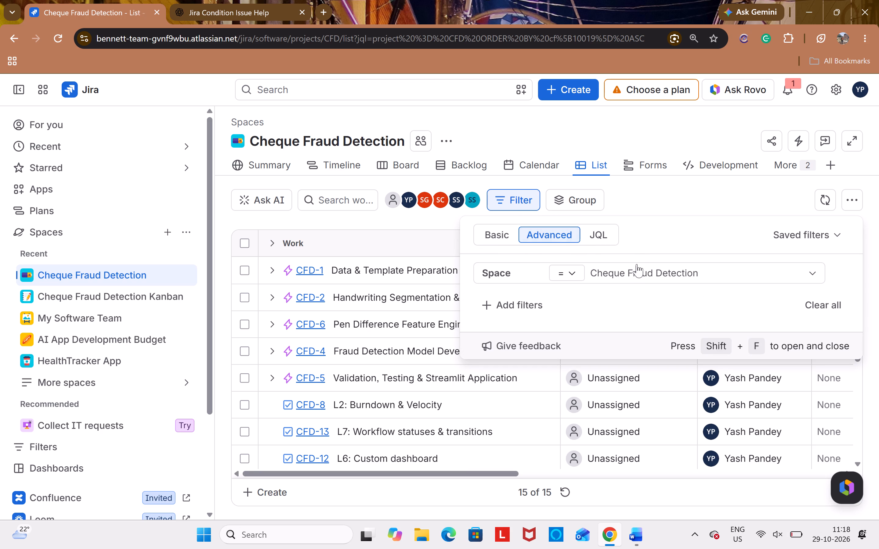
{"action": "left_click", "coordinate": [588, 231]}
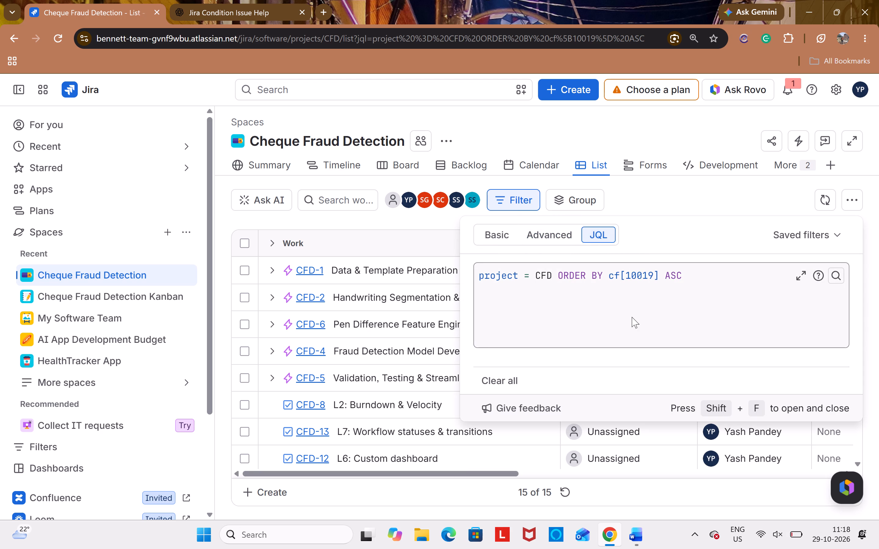
{"action": "scroll", "coordinate": [669, 339], "scroll_direction": "down", "scroll_amount": 1}
Check the L5 evidence requirements in the Word report, then run the "CFD - Open High Priority" JQL copied from ChatGPT in the Jira List filter.
{"action": "left_click", "coordinate": [631, 537]}
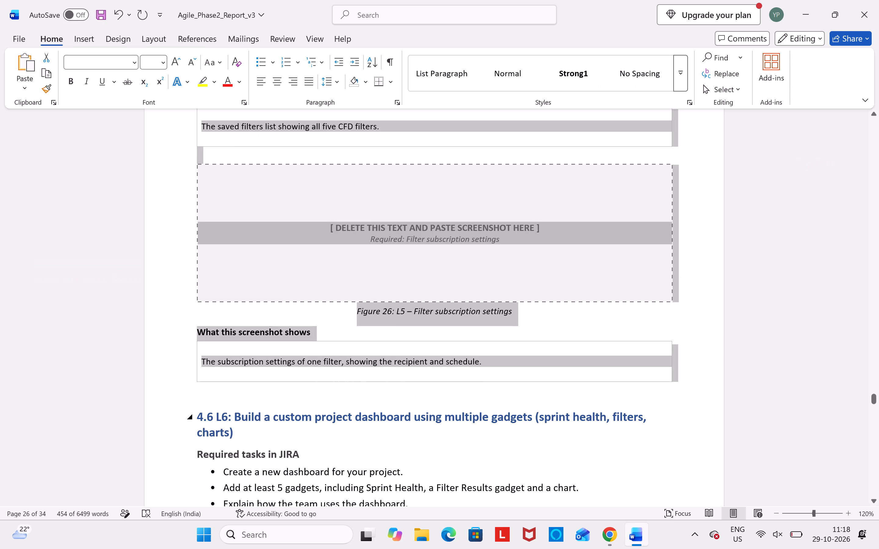
{"action": "scroll", "coordinate": [524, 415], "scroll_direction": "up", "scroll_amount": 5}
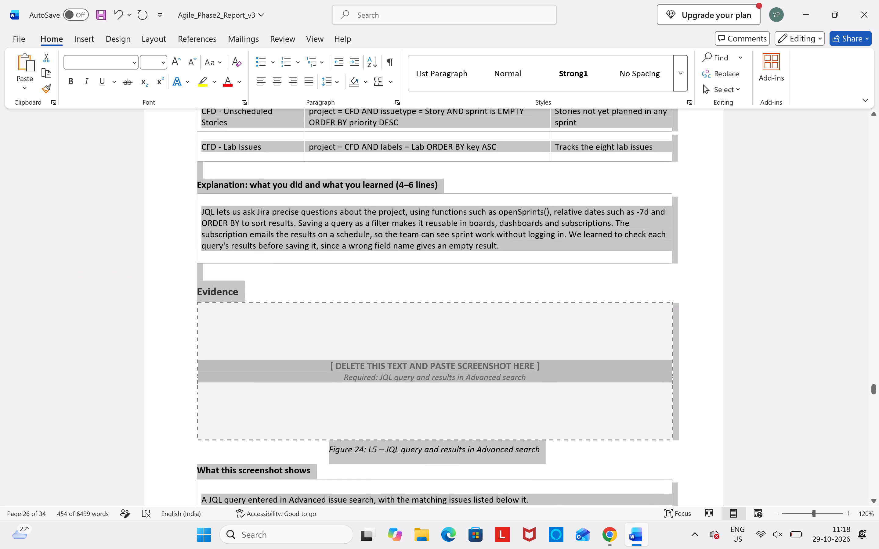
{"action": "left_click", "coordinate": [617, 535]}
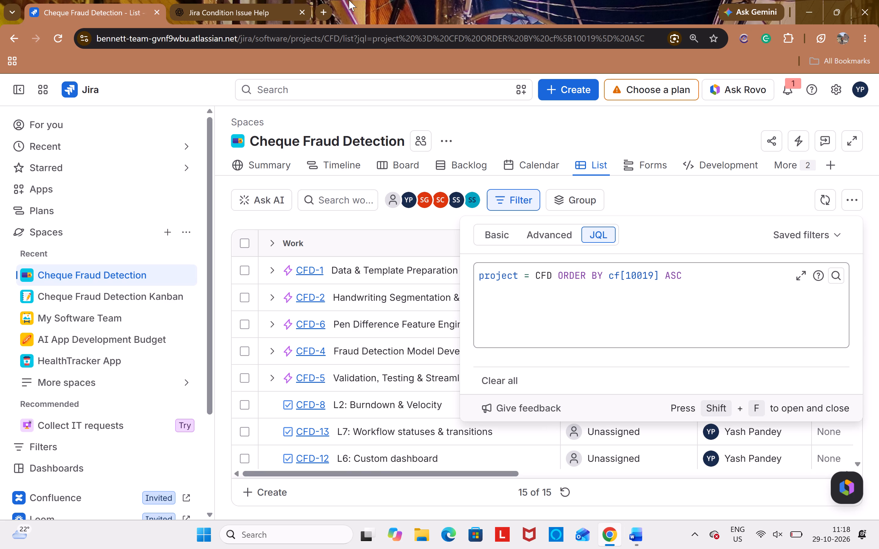
{"action": "left_click", "coordinate": [227, 0]}
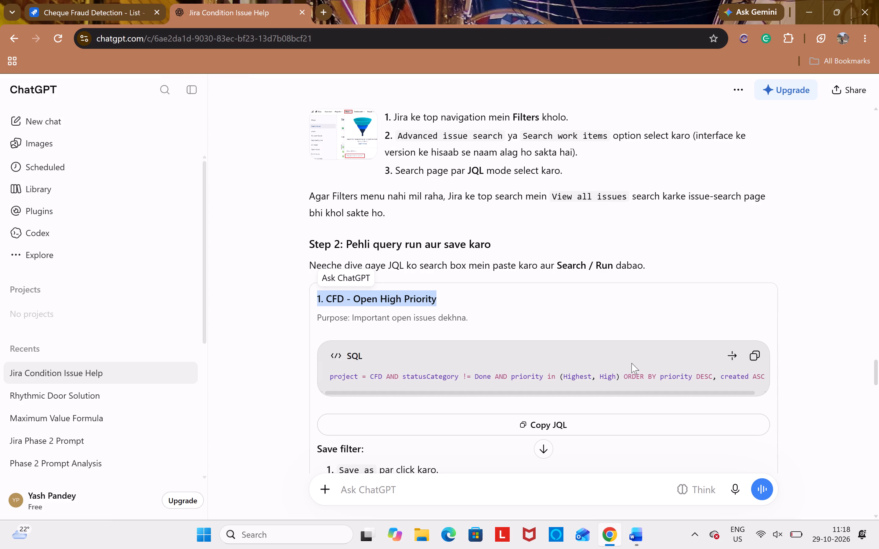
{"action": "left_click", "coordinate": [748, 352]}
{"action": "left_click", "coordinate": [130, 0]}
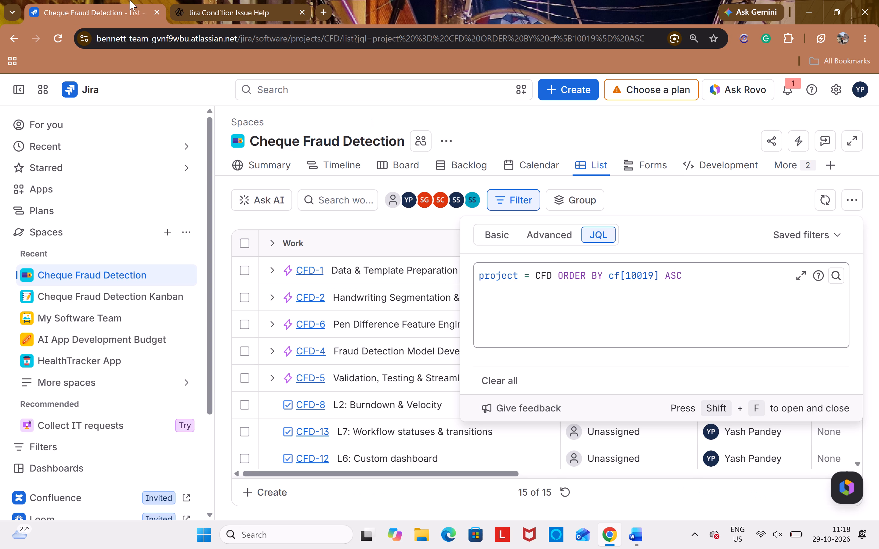
{"action": "left_click_drag", "start_coordinate": [685, 280], "coordinate": [463, 269]}
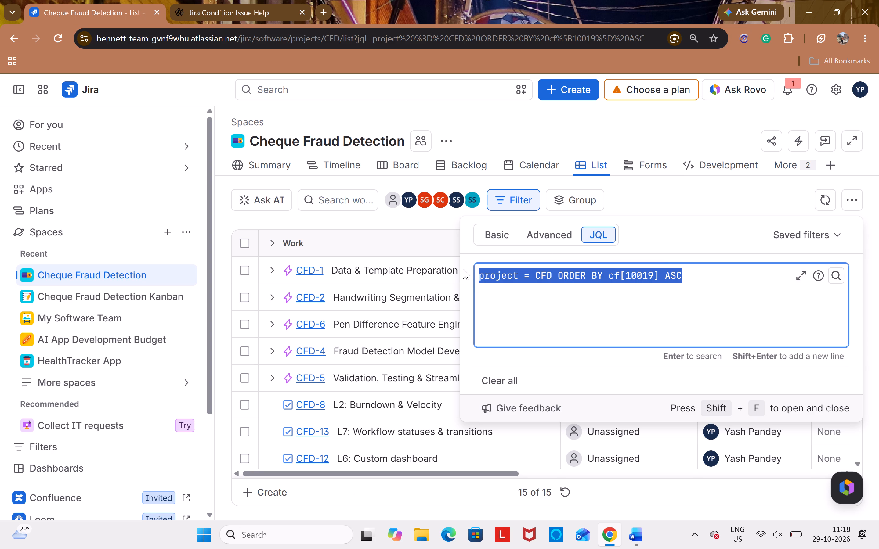
{"action": "key", "text": "ctrl+v"}
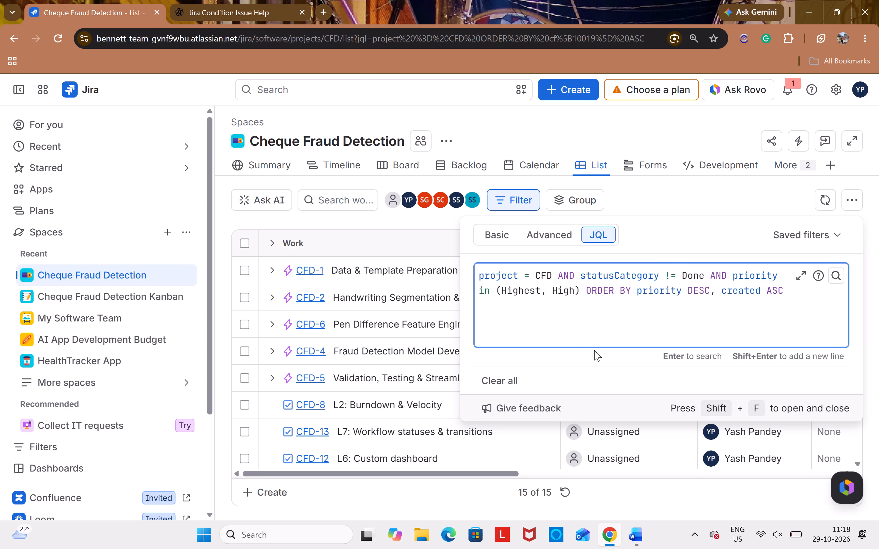
{"action": "key", "text": "Return"}
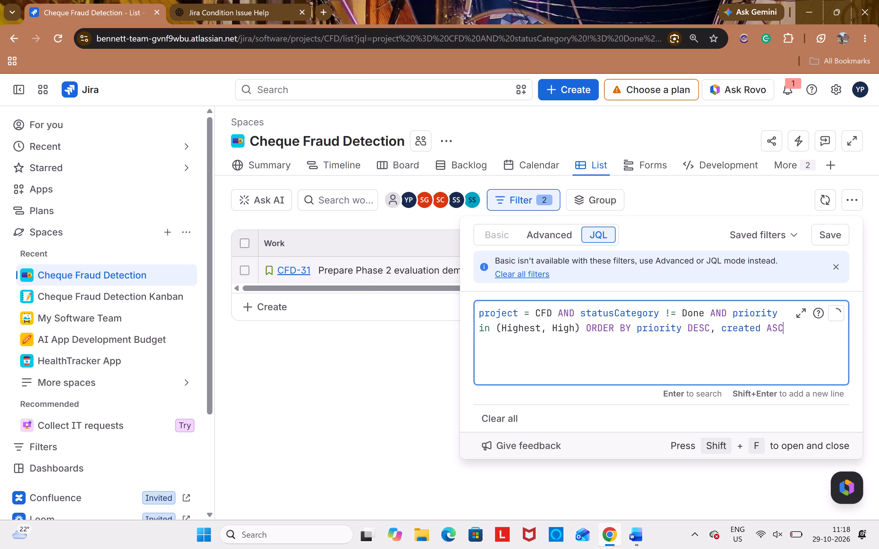
{"action": "left_click", "coordinate": [356, 490]}
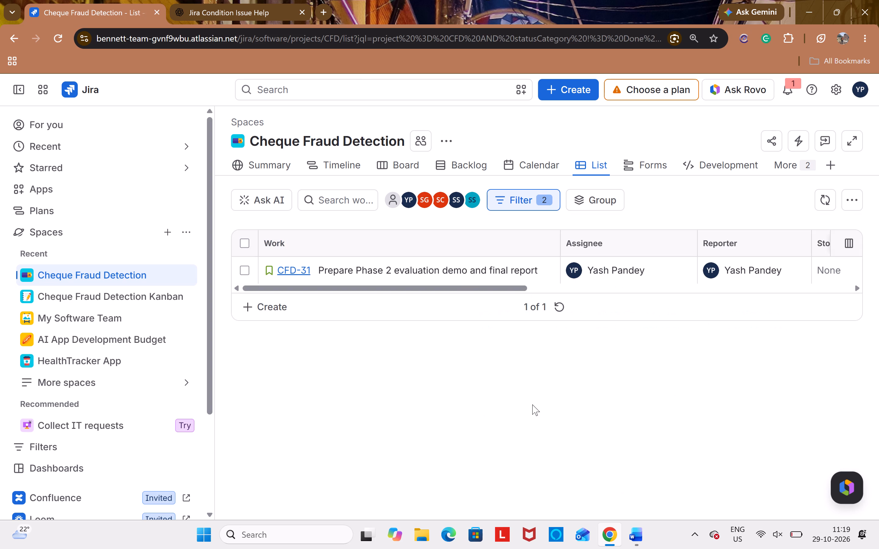
{"action": "scroll", "coordinate": [613, 271], "scroll_direction": "left", "scroll_amount": 1}
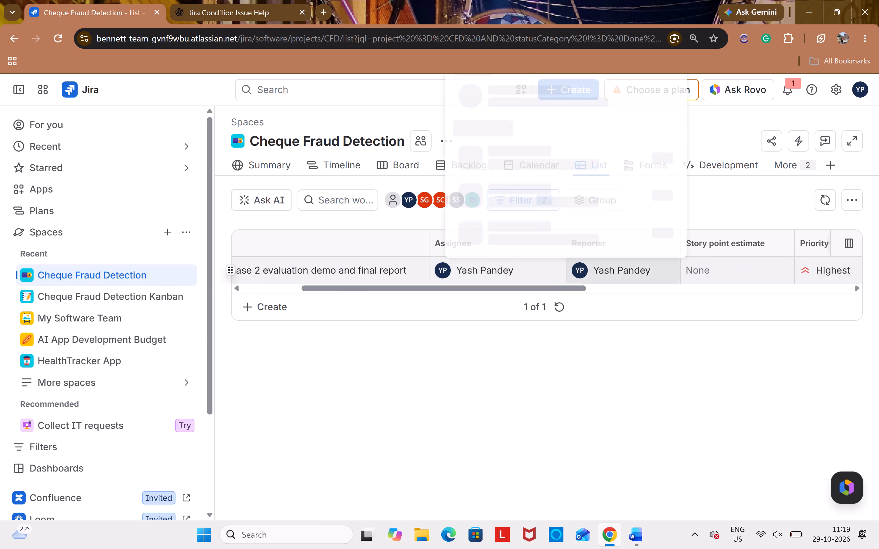
{"action": "scroll", "coordinate": [613, 271], "scroll_direction": "left", "scroll_amount": 1}
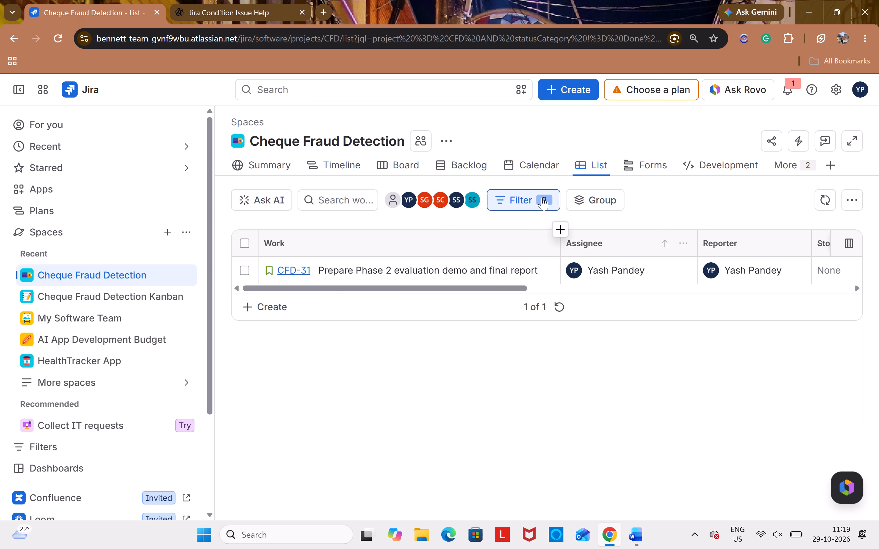
Reopen the List filter and capture a screenshot of the browser page showing the JQL query and the filtered list.
{"action": "left_click", "coordinate": [542, 197]}
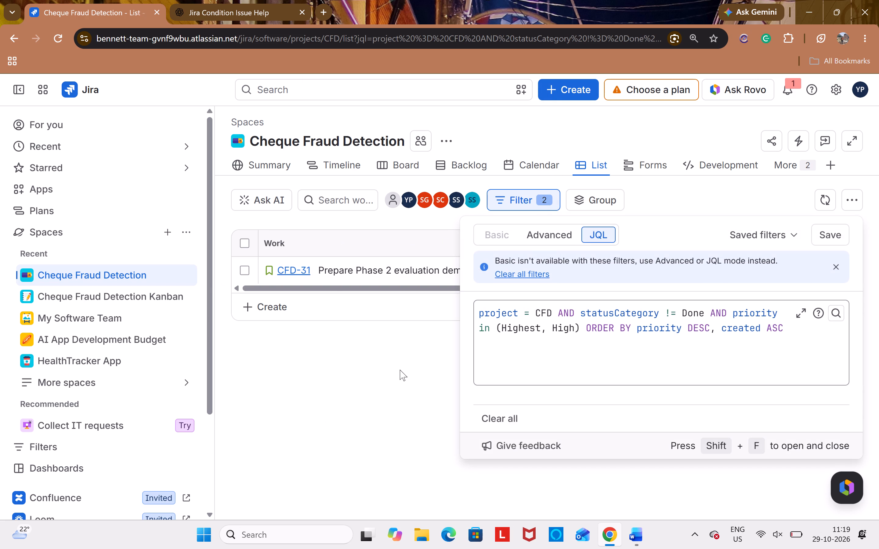
{"action": "key", "text": "shift+super+s"}
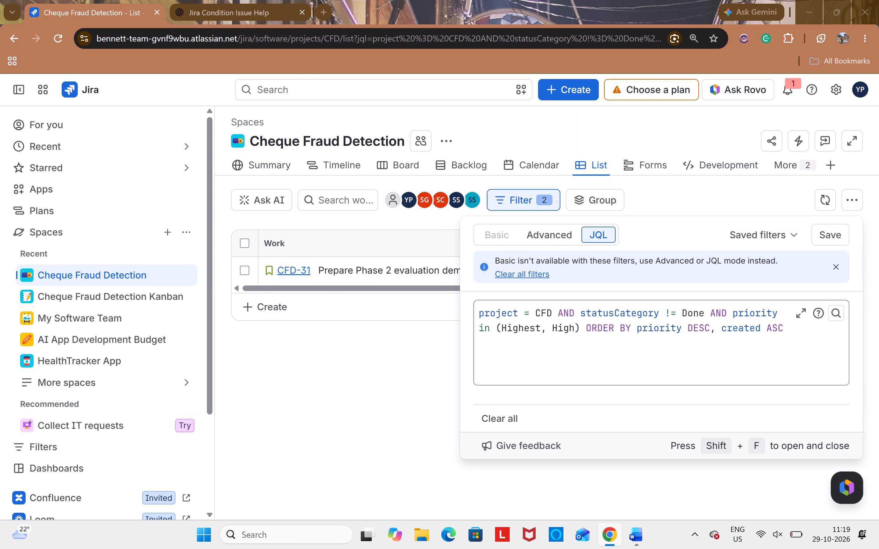
{"action": "left_click_drag", "start_coordinate": [0, 22], "coordinate": [797, 491]}
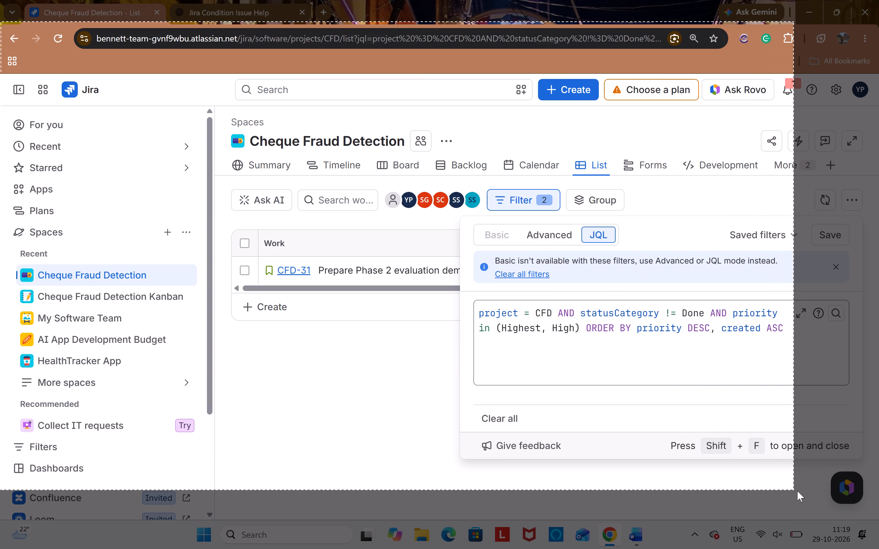
{"action": "left_click_drag", "start_coordinate": [797, 491], "coordinate": [878, 516]}
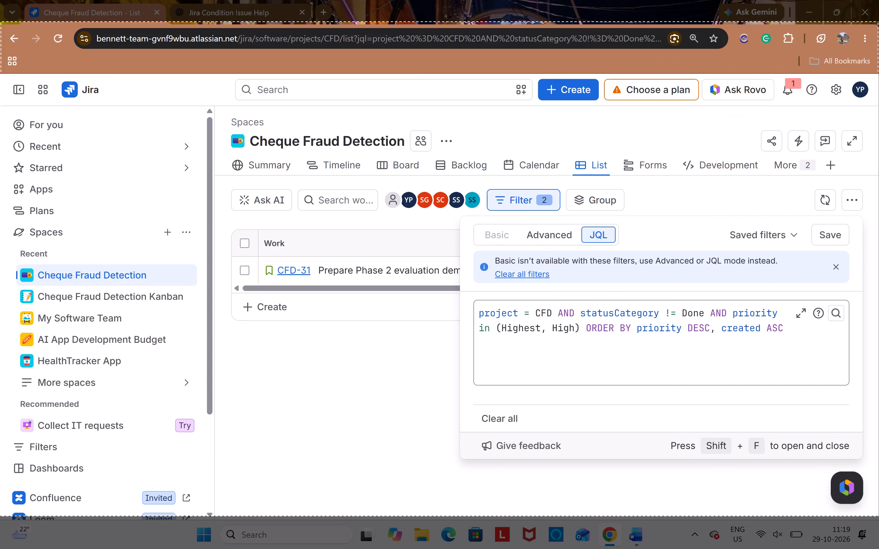
{"action": "left_click_drag", "start_coordinate": [878, 516], "coordinate": [878, 515]}
Replace the Figure 24 placeholder under L5 Evidence in the Word report with the captured JQL query screenshot.
{"action": "left_click", "coordinate": [627, 536]}
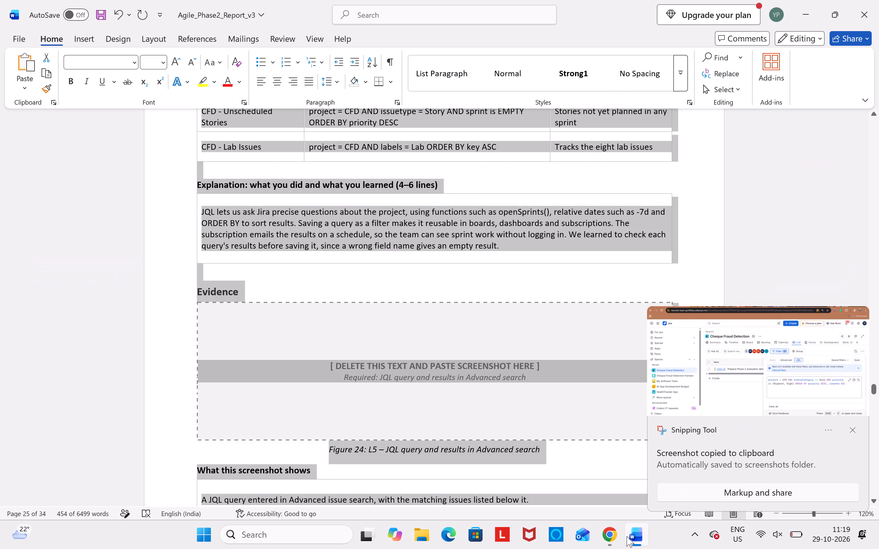
{"action": "scroll", "coordinate": [487, 369], "scroll_direction": "up", "scroll_amount": 1}
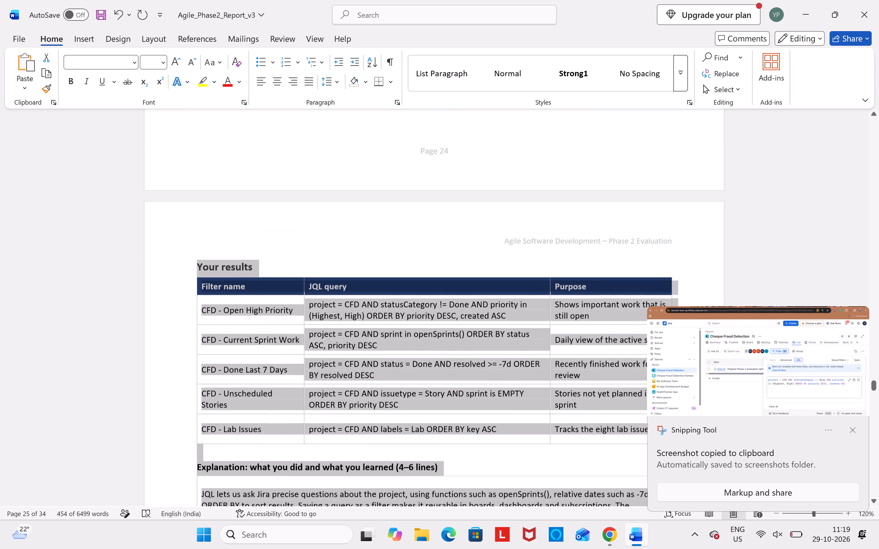
{"action": "scroll", "coordinate": [487, 369], "scroll_direction": "up", "scroll_amount": 1}
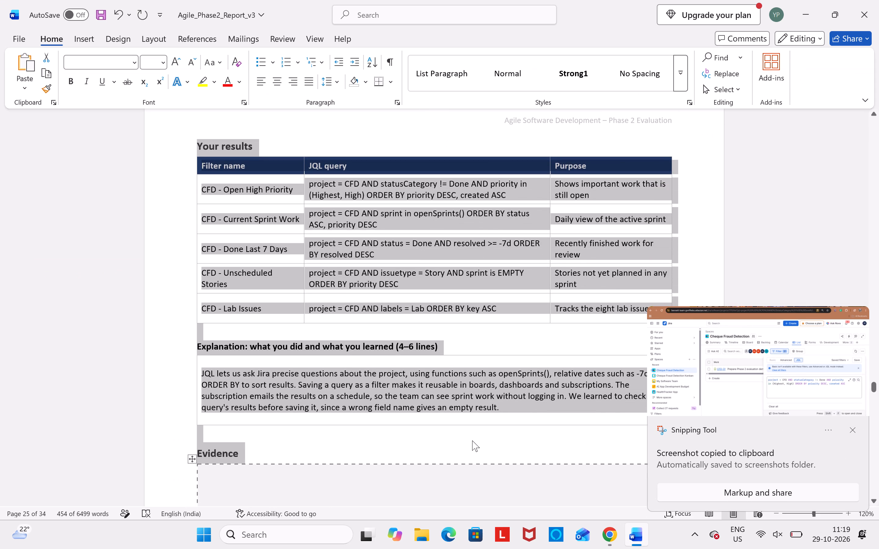
{"action": "scroll", "coordinate": [481, 430], "scroll_direction": "down", "scroll_amount": 1}
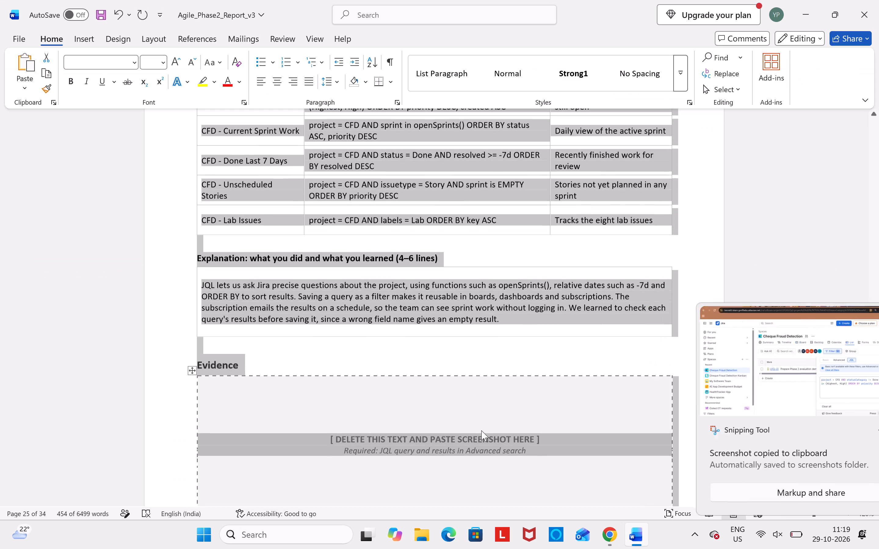
{"action": "left_click", "coordinate": [549, 450]}
{"action": "left_click", "coordinate": [549, 450]}
{"action": "left_click_drag", "start_coordinate": [549, 450], "coordinate": [350, 445]}
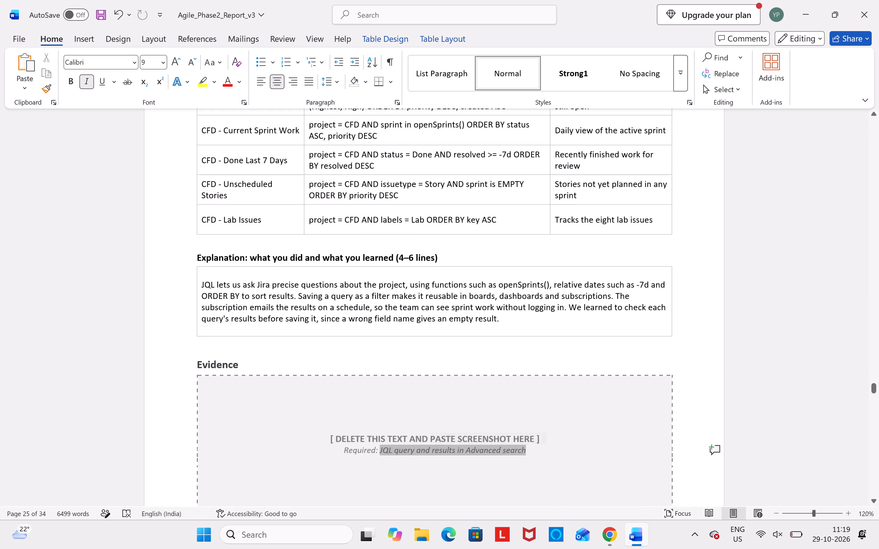
{"action": "left_click_drag", "start_coordinate": [350, 445], "coordinate": [324, 435]}
{"action": "key", "text": "ctrl+v"}
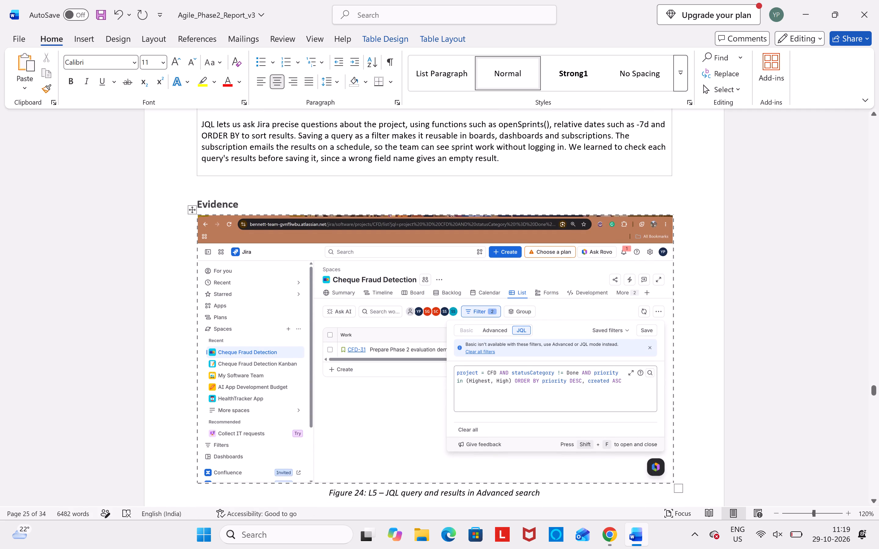
{"action": "scroll", "coordinate": [382, 421], "scroll_direction": "down", "scroll_amount": 1}
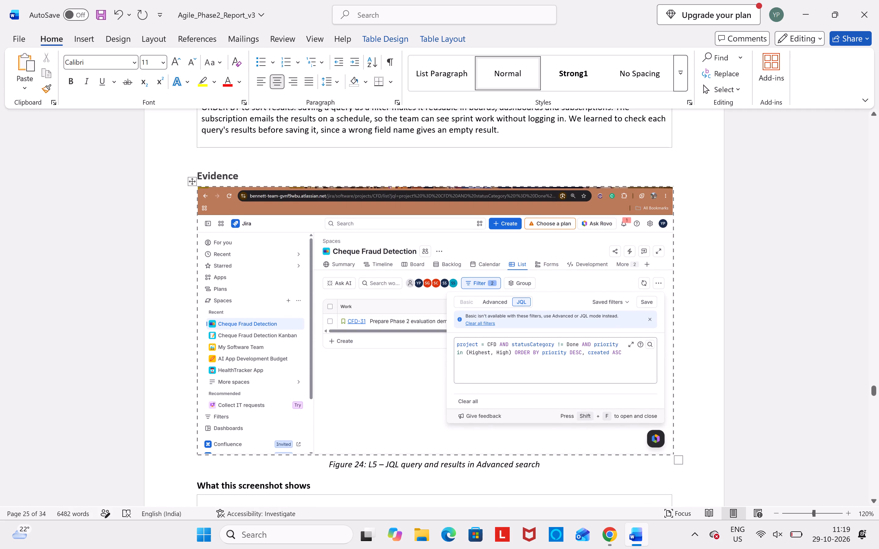
{"action": "scroll", "coordinate": [551, 474], "scroll_direction": "down", "scroll_amount": 2}
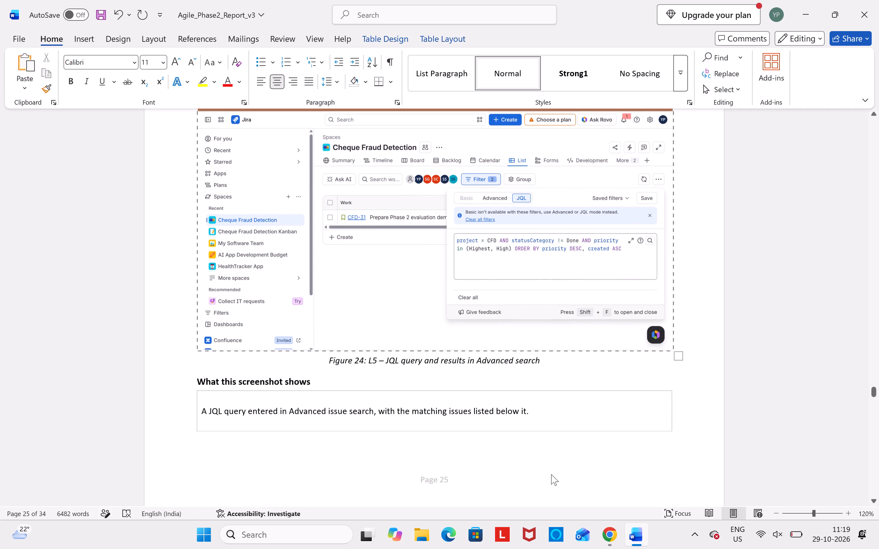
{"action": "scroll", "coordinate": [551, 474], "scroll_direction": "down", "scroll_amount": 2}
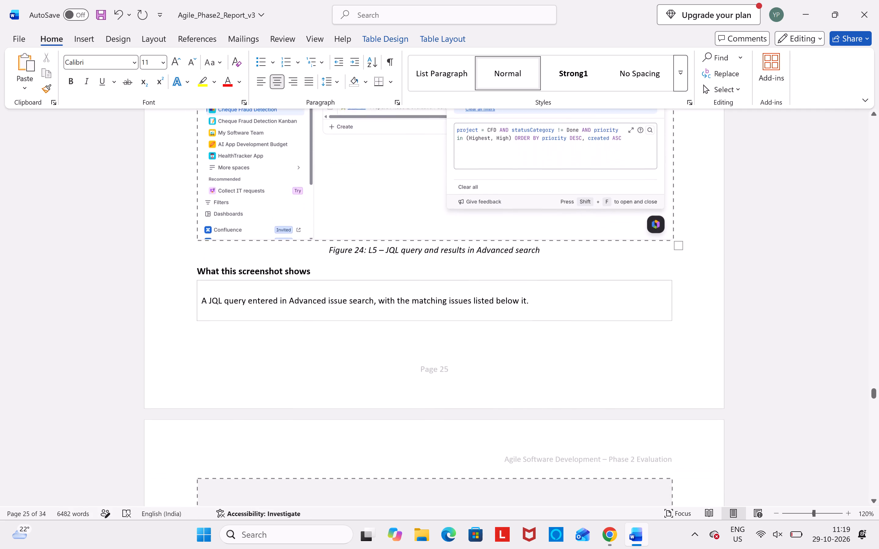
{"action": "scroll", "coordinate": [551, 474], "scroll_direction": "down", "scroll_amount": 1}
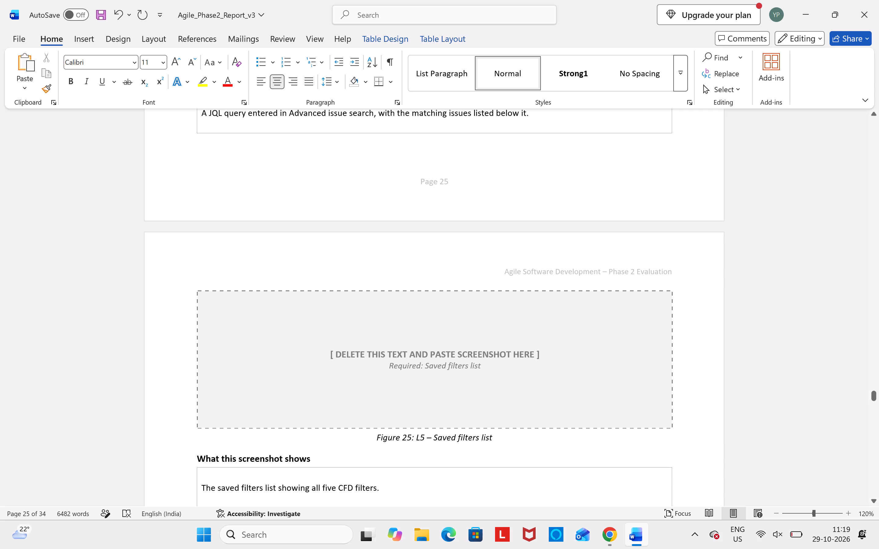
{"action": "left_click", "coordinate": [609, 538]}
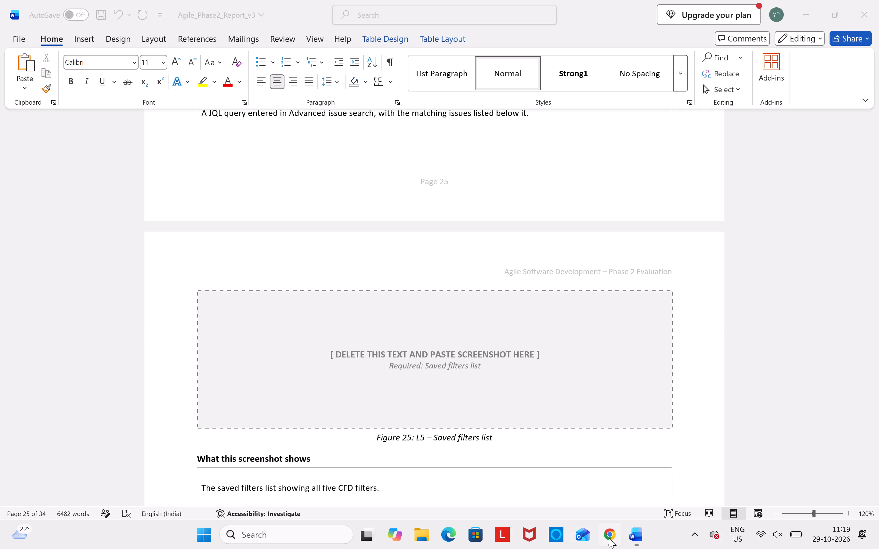
{"action": "left_click", "coordinate": [675, 141]}
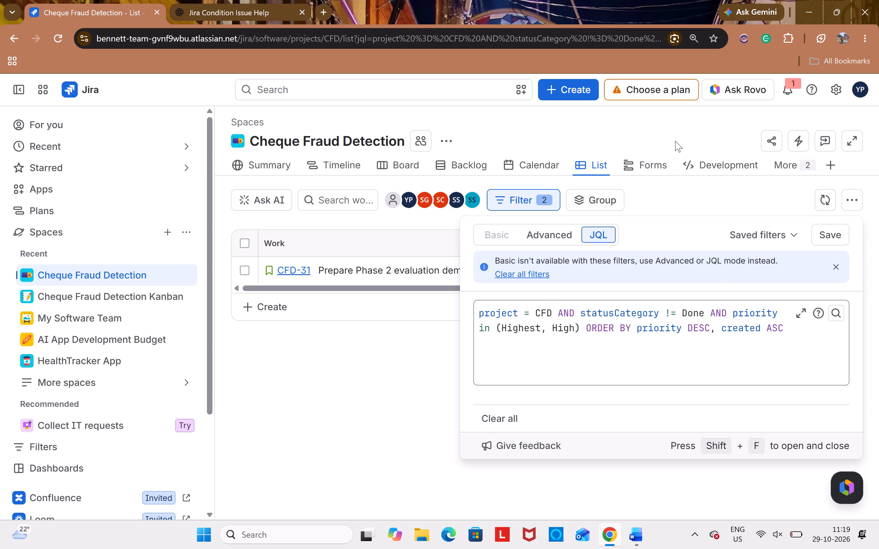
{"action": "left_click", "coordinate": [840, 196]}
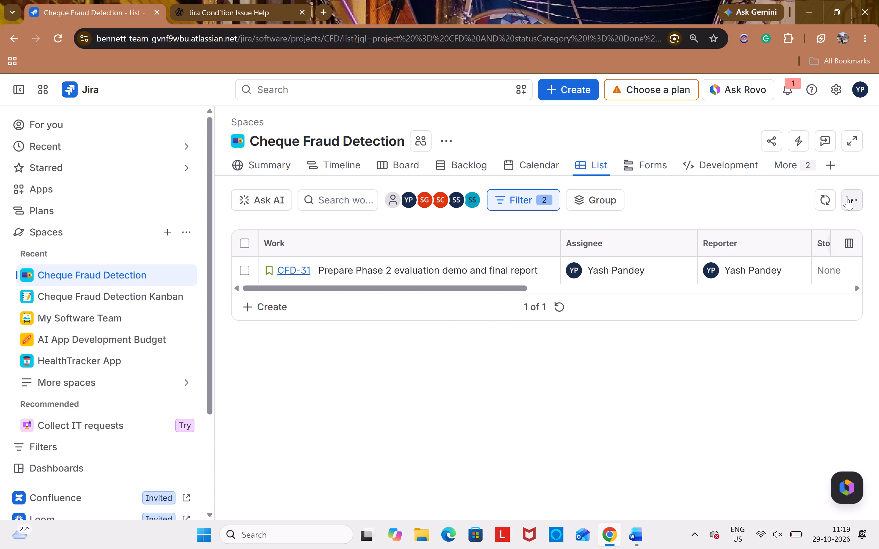
{"action": "left_click", "coordinate": [847, 196]}
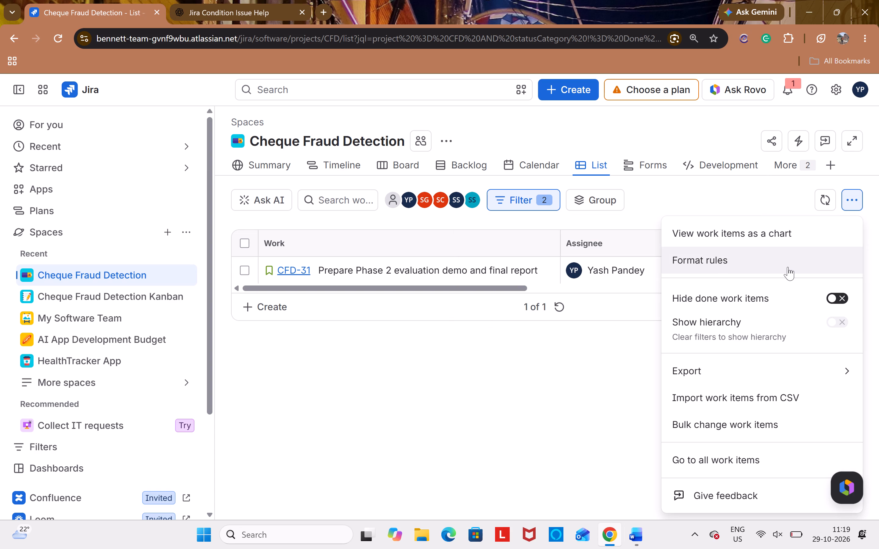
{"action": "left_click", "coordinate": [436, 142]}
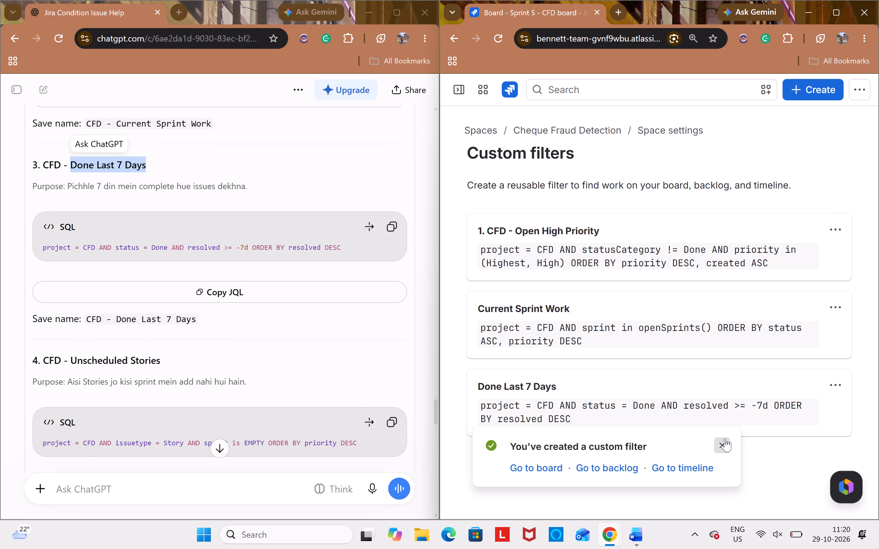
{"action": "left_click", "coordinate": [554, 452]}
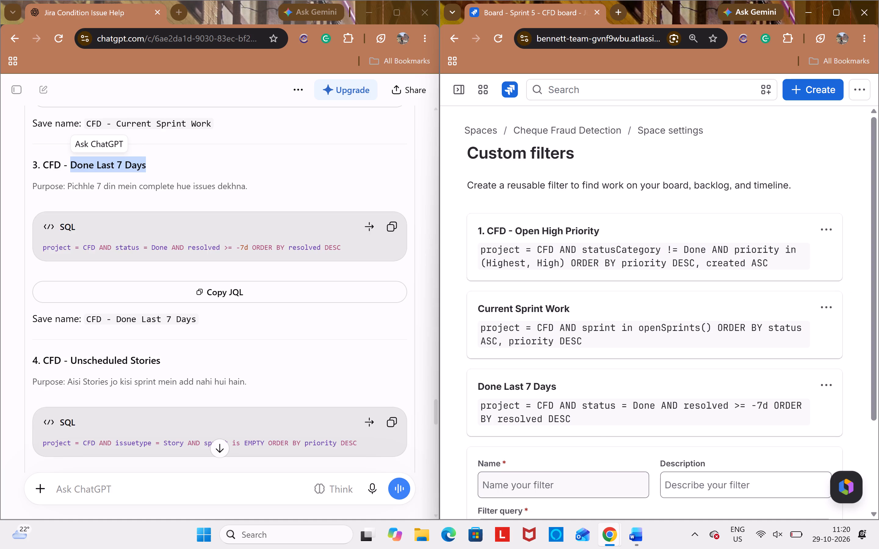
{"action": "left_click_drag", "start_coordinate": [544, 491], "coordinate": [581, 483]}
{"action": "scroll", "coordinate": [581, 483], "scroll_direction": "down", "scroll_amount": 1}
{"action": "left_click", "coordinate": [498, 450]}
{"action": "key", "text": "ctrl+v"}
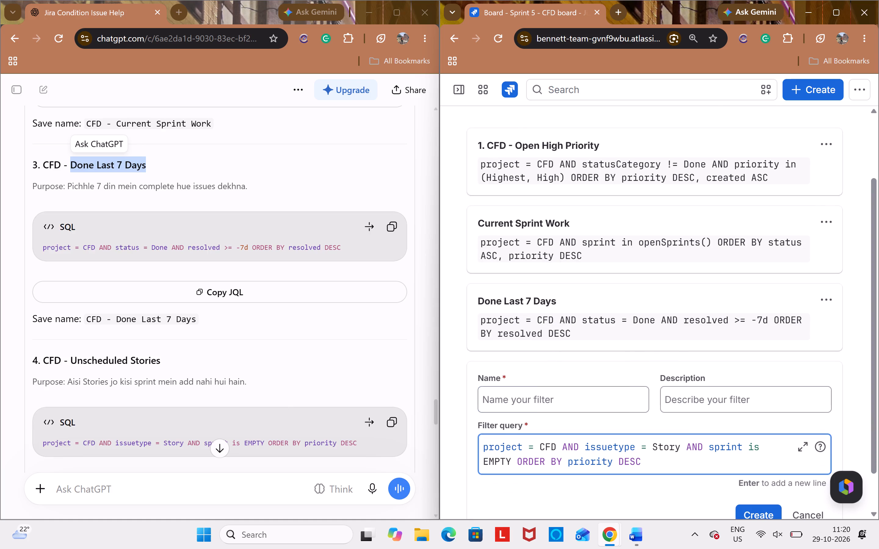
{"action": "left_click_drag", "start_coordinate": [46, 358], "coordinate": [163, 369]}
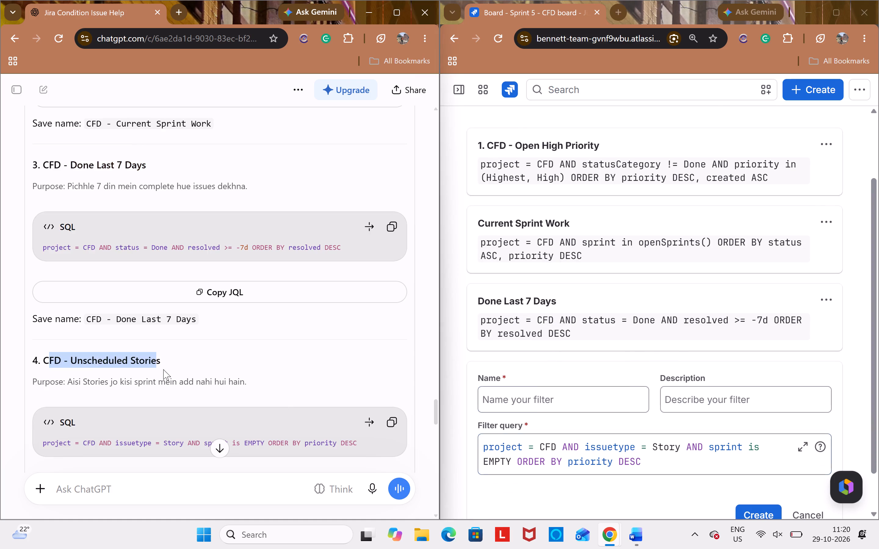
{"action": "left_click_drag", "start_coordinate": [163, 369], "coordinate": [172, 367]}
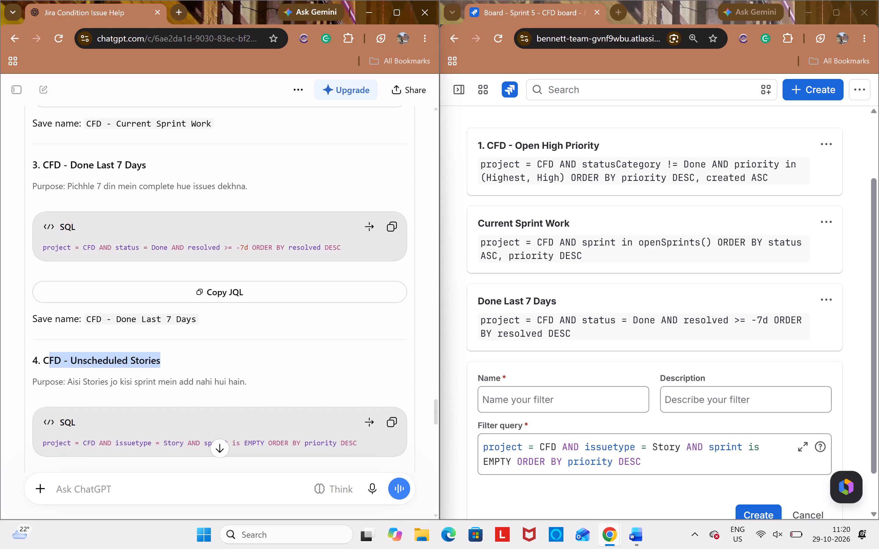
{"action": "left_click", "coordinate": [76, 359]}
{"action": "left_click_drag", "start_coordinate": [73, 359], "coordinate": [156, 358]}
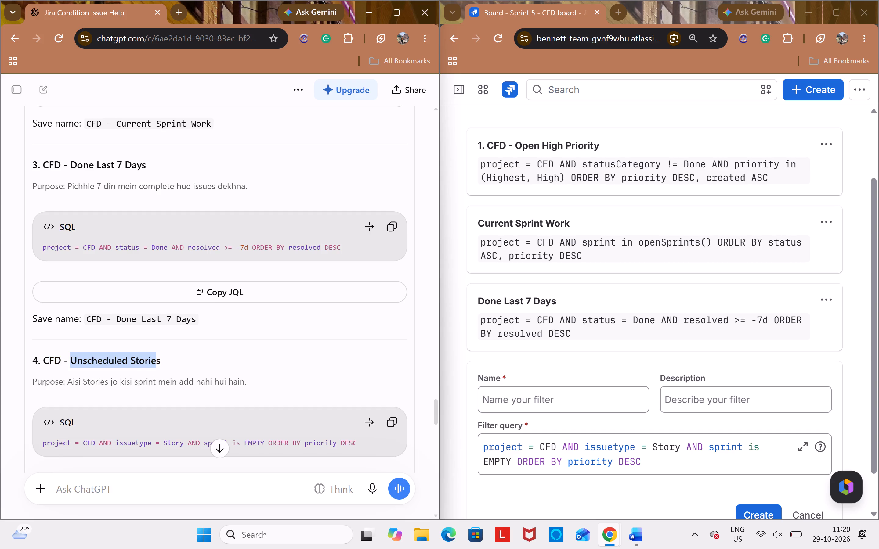
{"action": "left_click_drag", "start_coordinate": [156, 358], "coordinate": [164, 358]}
{"action": "key", "text": "ctrl+c"}
{"action": "left_click", "coordinate": [530, 409]}
{"action": "key", "text": "ctrl+v"}
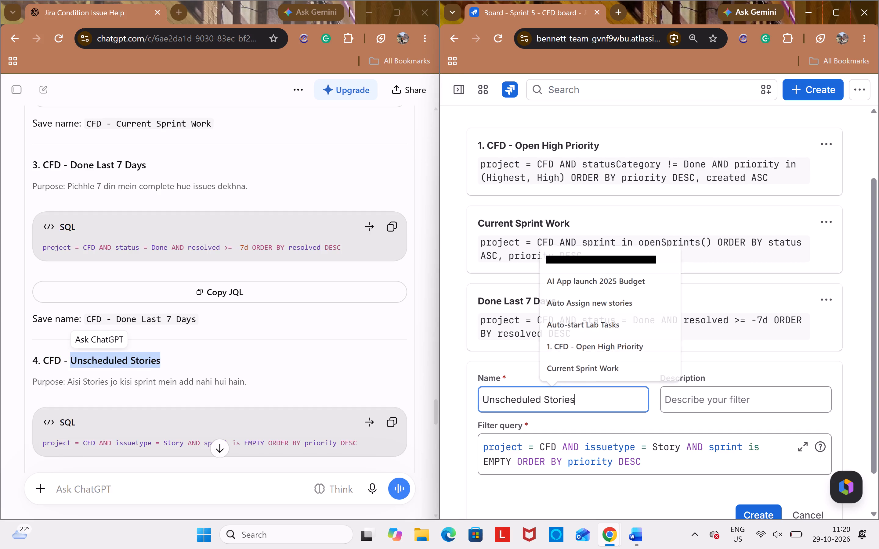
{"action": "left_click", "coordinate": [770, 513]}
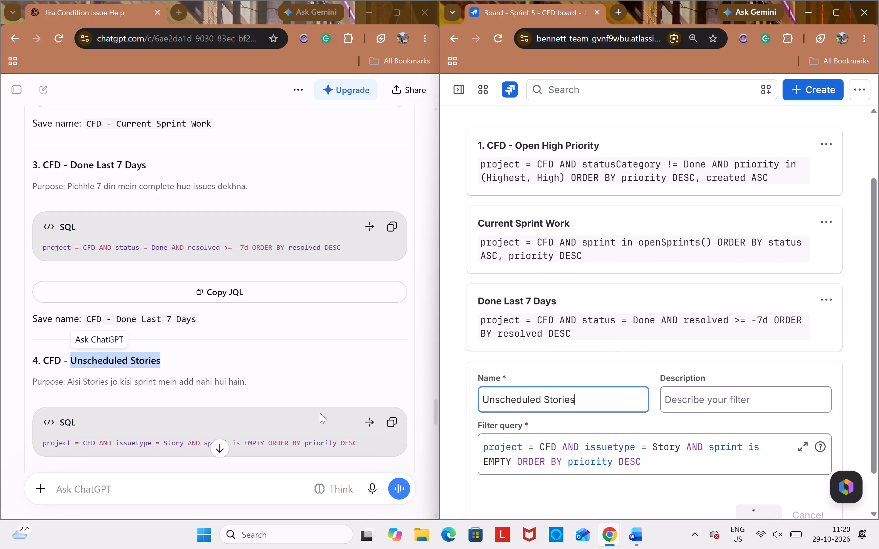
Create the custom filter "Lab Issues" with JQL "project = CFD AND labels = Lab ORDER BY key ASC" from ChatGPT.
{"action": "scroll", "coordinate": [302, 411], "scroll_direction": "down", "scroll_amount": 3}
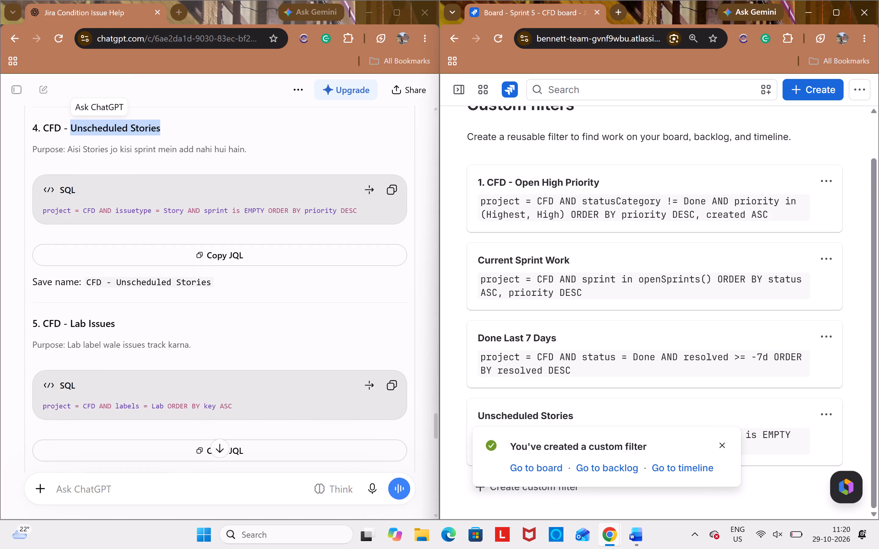
{"action": "left_click_drag", "start_coordinate": [71, 326], "coordinate": [162, 327]}
{"action": "key", "text": "ctrl+c"}
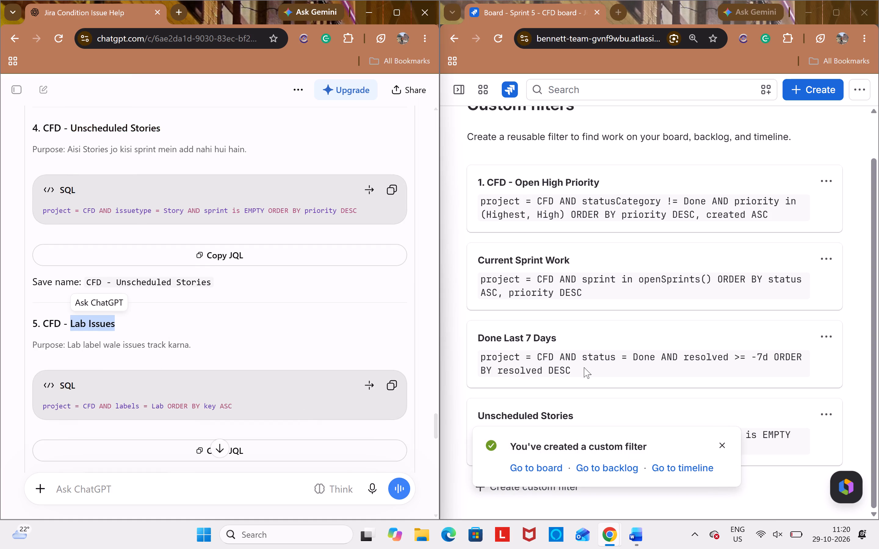
{"action": "left_click", "coordinate": [725, 449]}
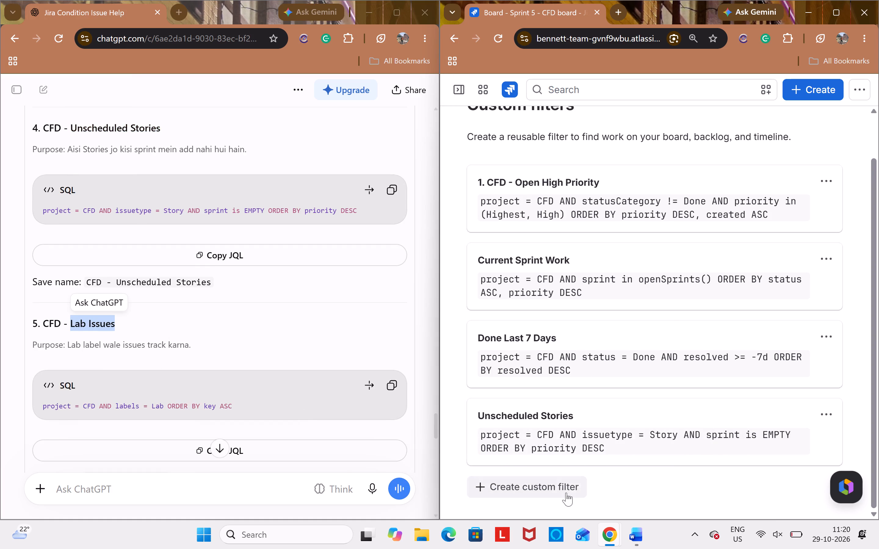
{"action": "left_click", "coordinate": [566, 493]}
{"action": "left_click", "coordinate": [553, 465]}
{"action": "key", "text": "ctrl+v"}
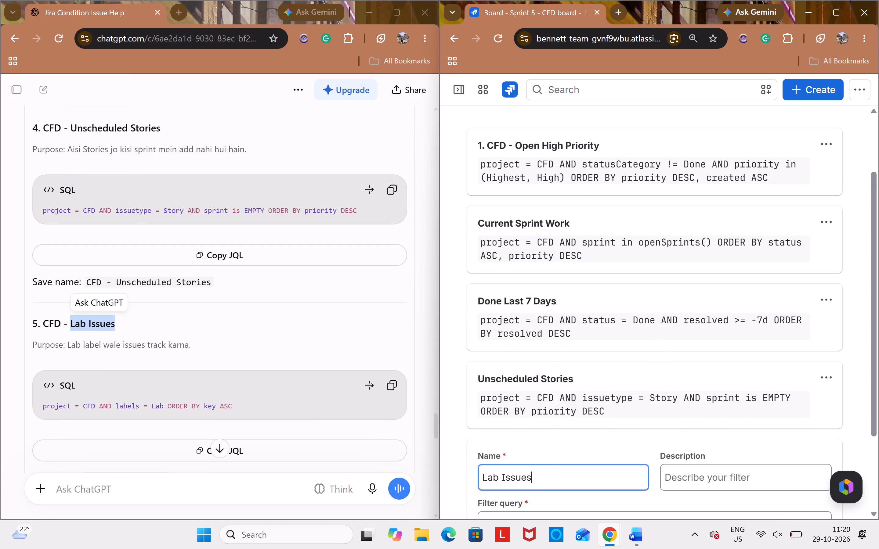
{"action": "scroll", "coordinate": [553, 465], "scroll_direction": "down", "scroll_amount": 2}
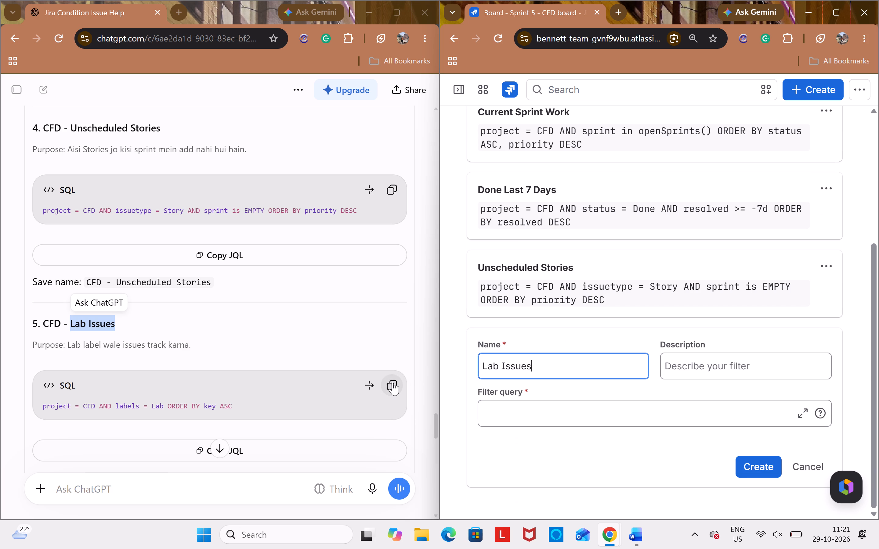
{"action": "left_click", "coordinate": [392, 382]}
{"action": "key", "text": "ctrl+v"}
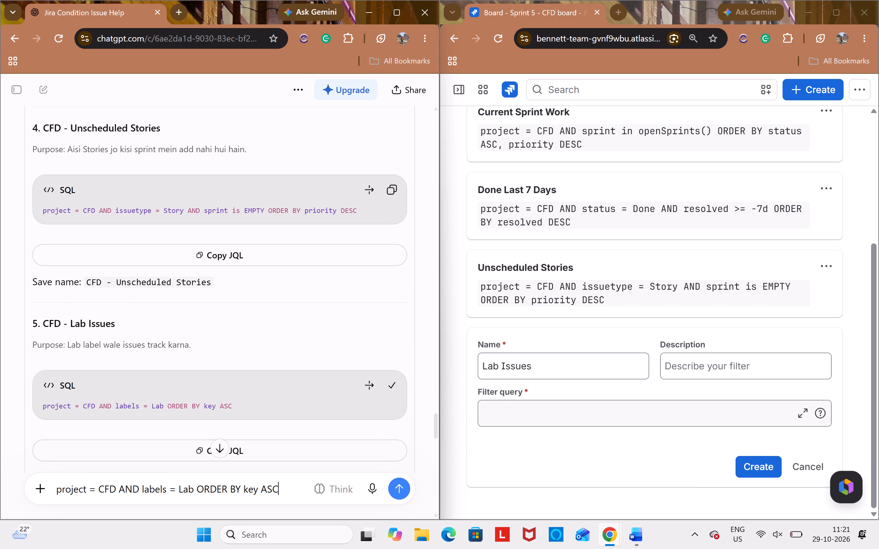
{"action": "left_click", "coordinate": [606, 417]}
{"action": "key", "text": "ctrl+v"}
{"action": "left_click", "coordinate": [780, 465]}
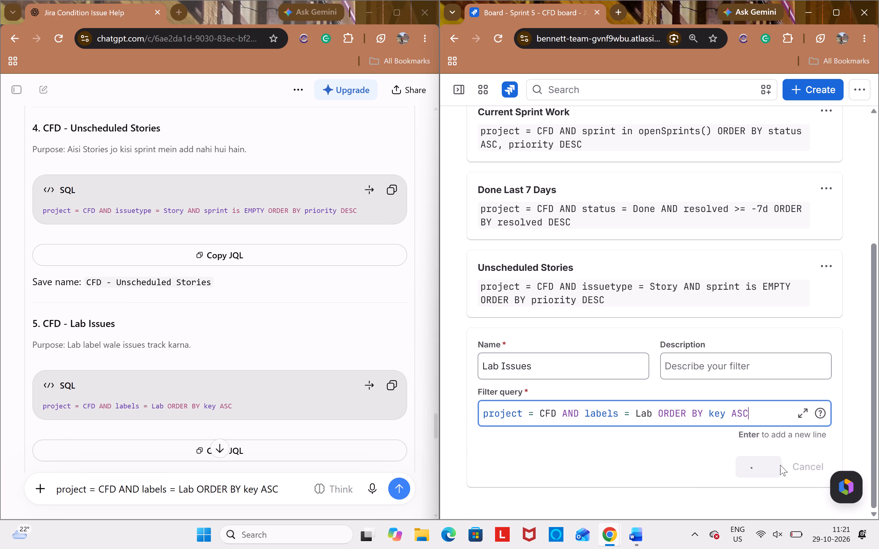
Switch to the Word report and examine the L5 evidence placeholders for Figure 25 (saved filters list) and Figure 26 (filter subscription settings).
{"action": "scroll", "coordinate": [369, 382], "scroll_direction": "down", "scroll_amount": 3}
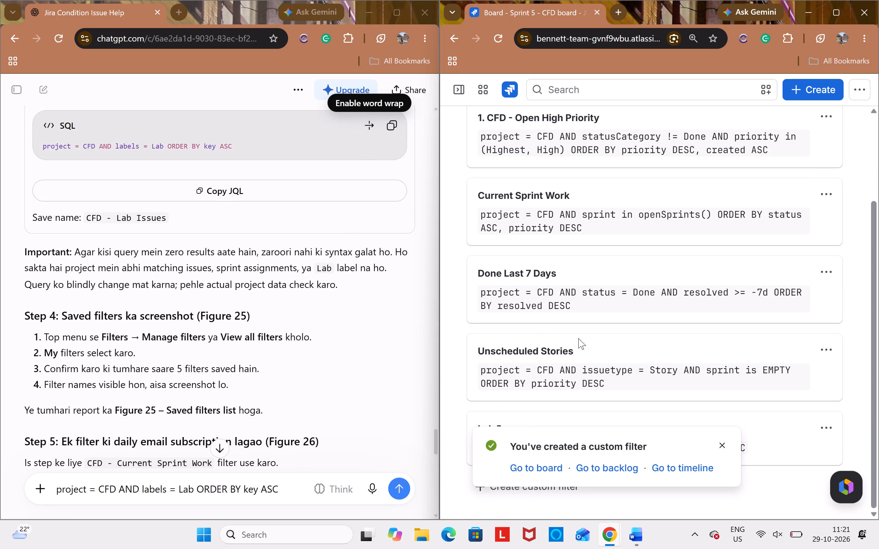
{"action": "left_click", "coordinate": [646, 547]}
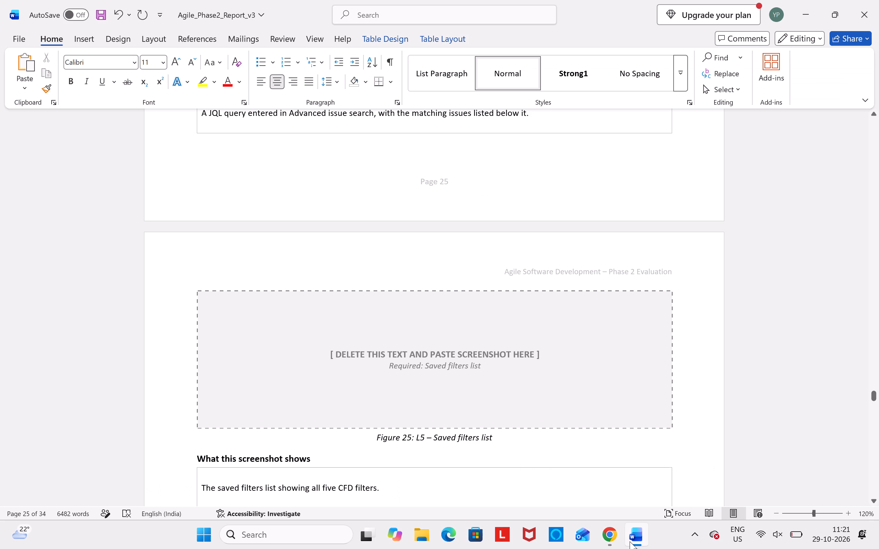
{"action": "scroll", "coordinate": [618, 482], "scroll_direction": "down", "scroll_amount": 3}
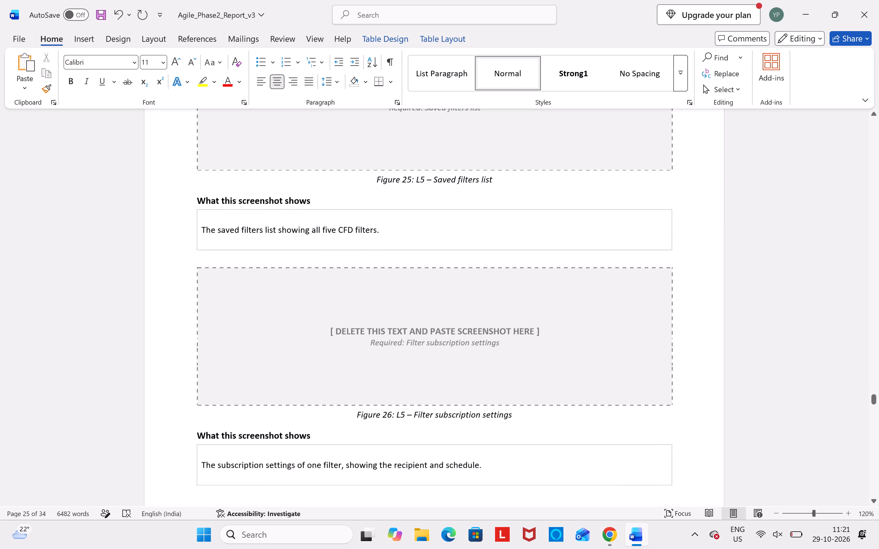
{"action": "scroll", "coordinate": [618, 482], "scroll_direction": "down", "scroll_amount": 4}
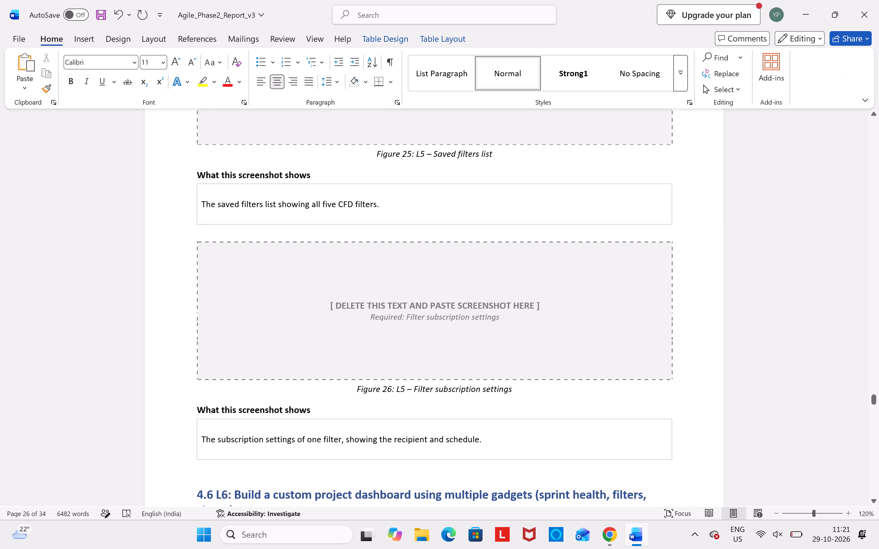
{"action": "left_click_drag", "start_coordinate": [589, 396], "coordinate": [280, 219]}
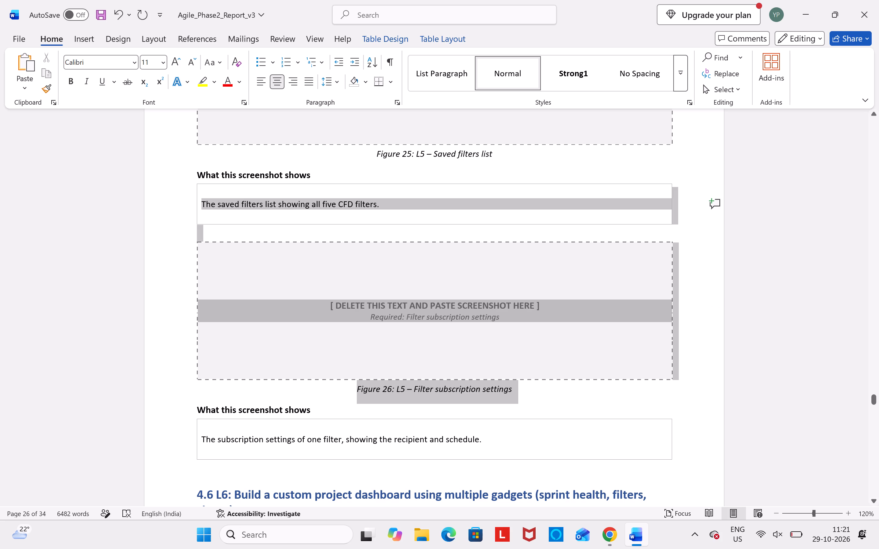
{"action": "left_click_drag", "start_coordinate": [280, 219], "coordinate": [248, 241]}
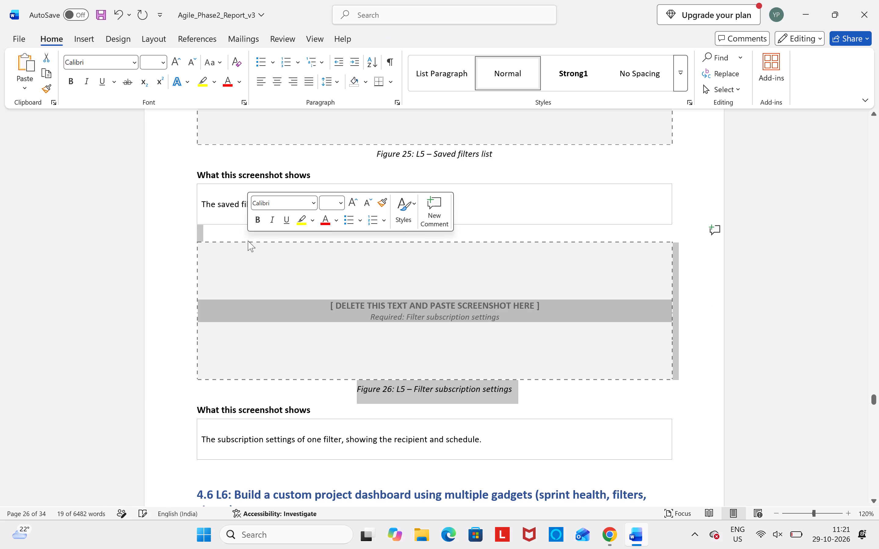
{"action": "left_click", "coordinate": [763, 327]}
{"action": "scroll", "coordinate": [694, 409], "scroll_direction": "up", "scroll_amount": 1}
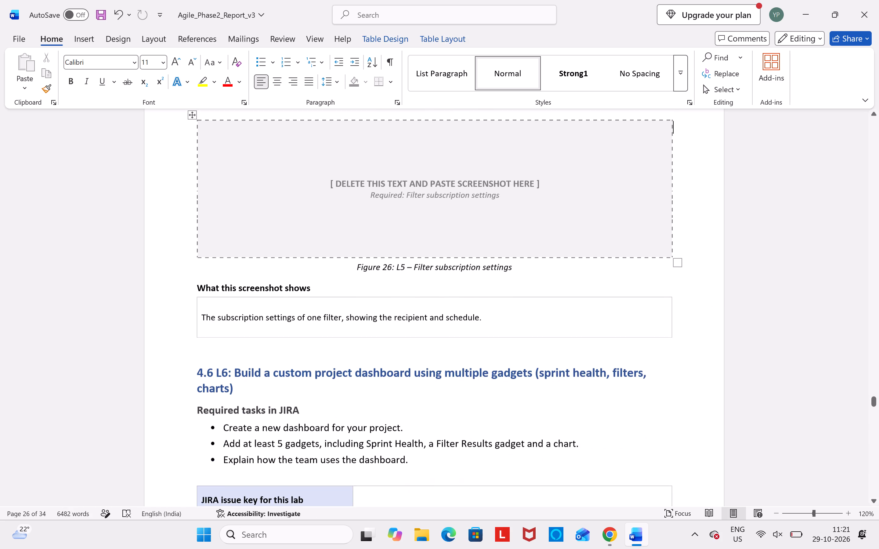
{"action": "scroll", "coordinate": [694, 409], "scroll_direction": "up", "scroll_amount": 2}
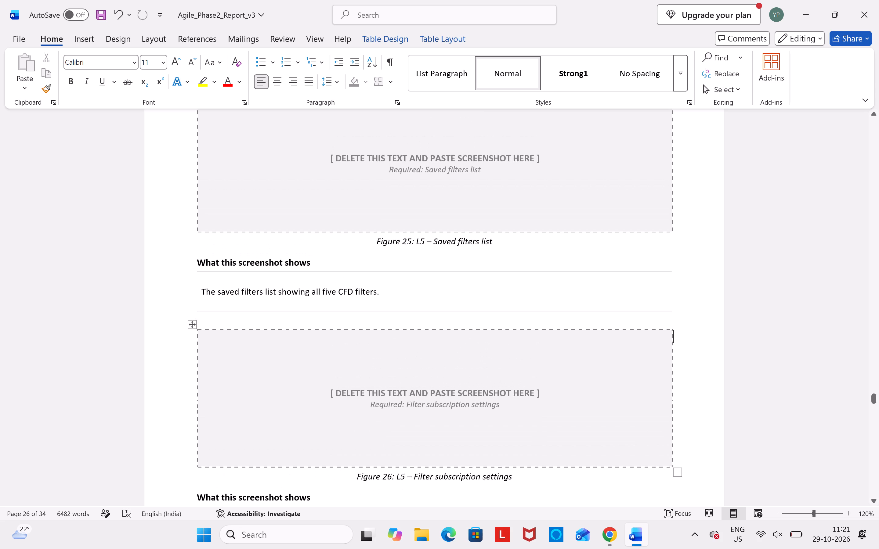
Review the evidence sections from L6 through the project charts, and return to the L5 saved filters list placeholder.
{"action": "scroll", "coordinate": [694, 409], "scroll_direction": "down", "scroll_amount": 5}
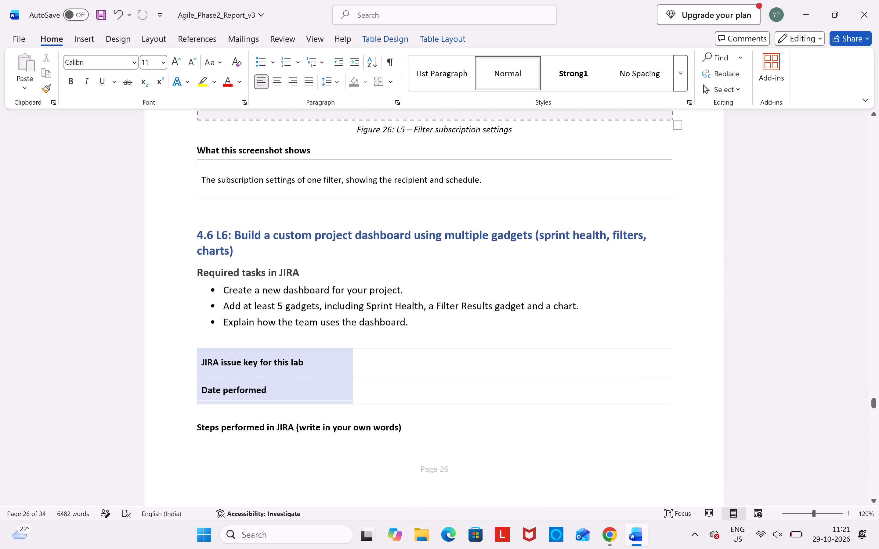
{"action": "scroll", "coordinate": [694, 409], "scroll_direction": "down", "scroll_amount": 6}
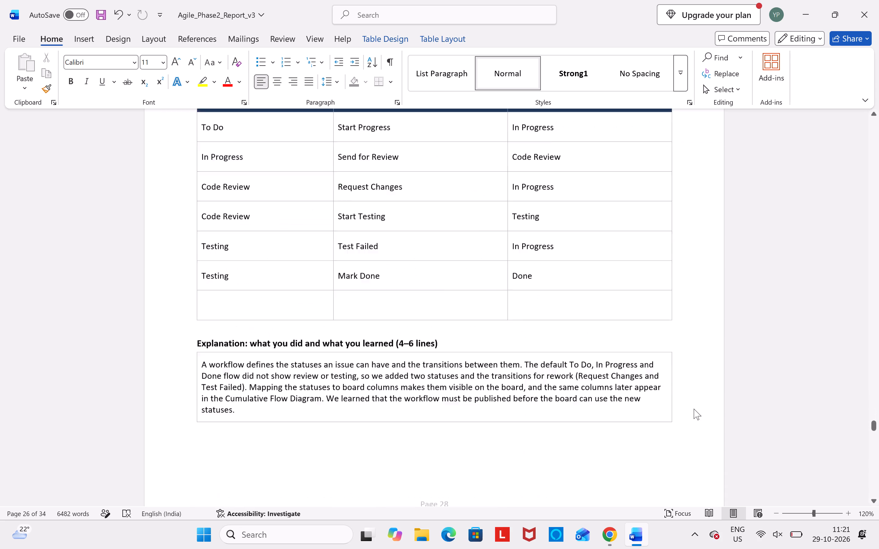
{"action": "scroll", "coordinate": [694, 409], "scroll_direction": "down", "scroll_amount": 6}
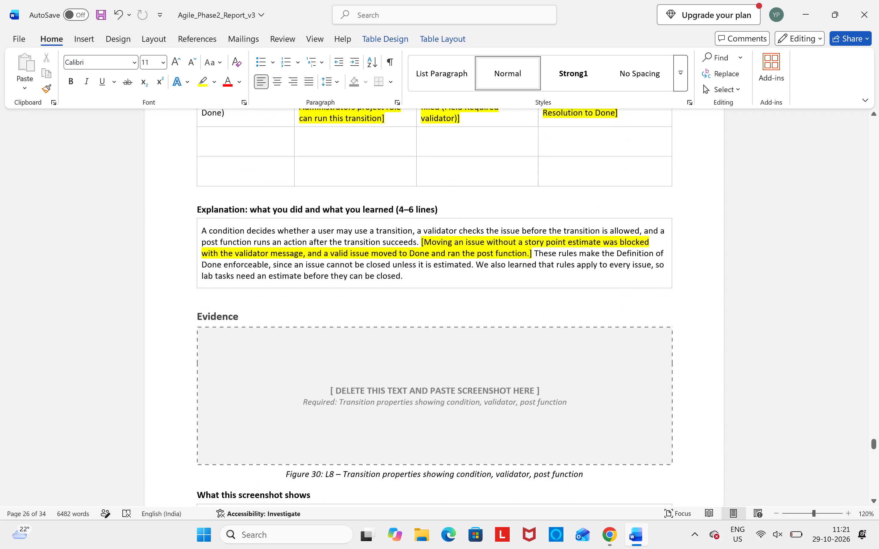
{"action": "scroll", "coordinate": [694, 409], "scroll_direction": "down", "scroll_amount": 5}
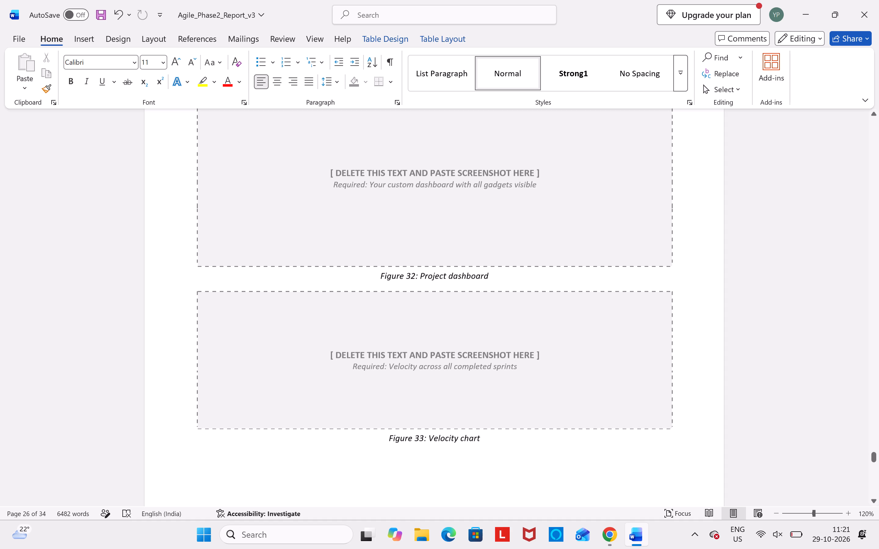
{"action": "scroll", "coordinate": [694, 409], "scroll_direction": "down", "scroll_amount": 2}
{"action": "scroll", "coordinate": [694, 409], "scroll_direction": "up", "scroll_amount": 3}
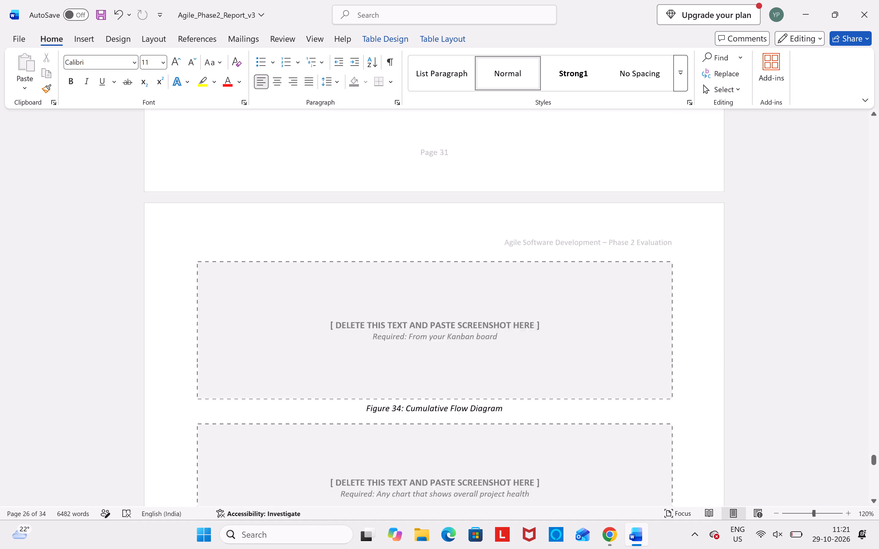
{"action": "scroll", "coordinate": [694, 409], "scroll_direction": "up", "scroll_amount": 10}
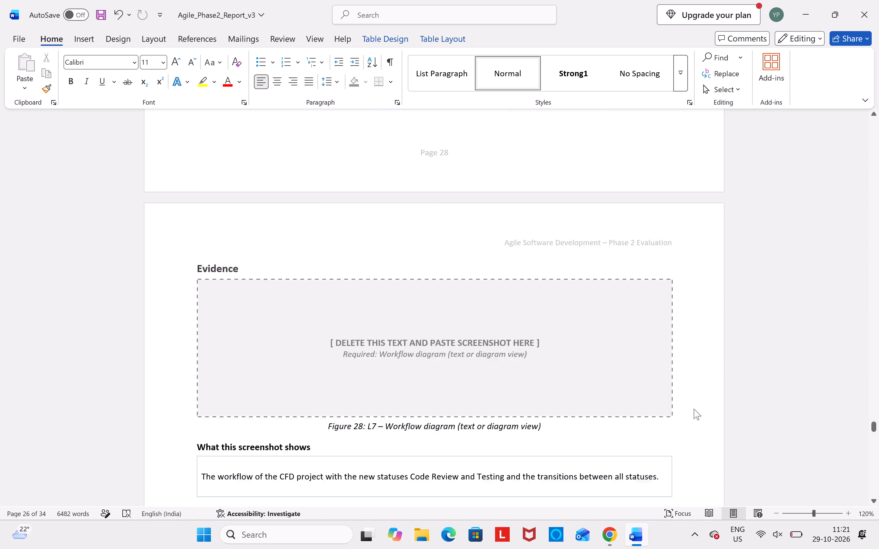
{"action": "scroll", "coordinate": [694, 409], "scroll_direction": "up", "scroll_amount": 5}
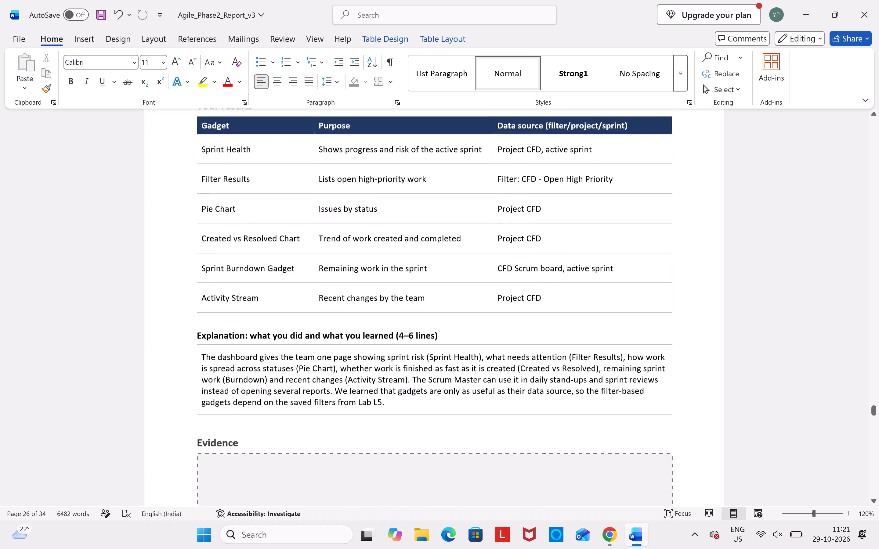
{"action": "scroll", "coordinate": [694, 409], "scroll_direction": "up", "scroll_amount": 7}
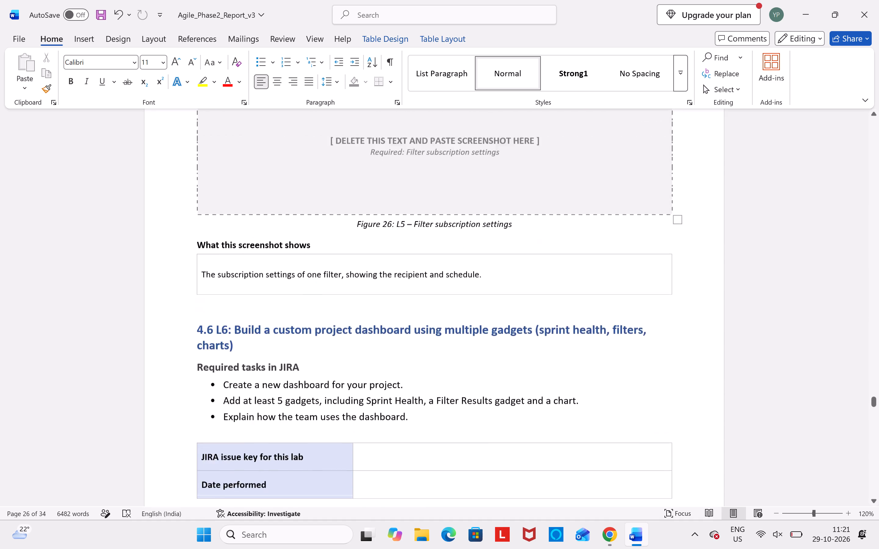
{"action": "scroll", "coordinate": [694, 409], "scroll_direction": "up", "scroll_amount": 9}
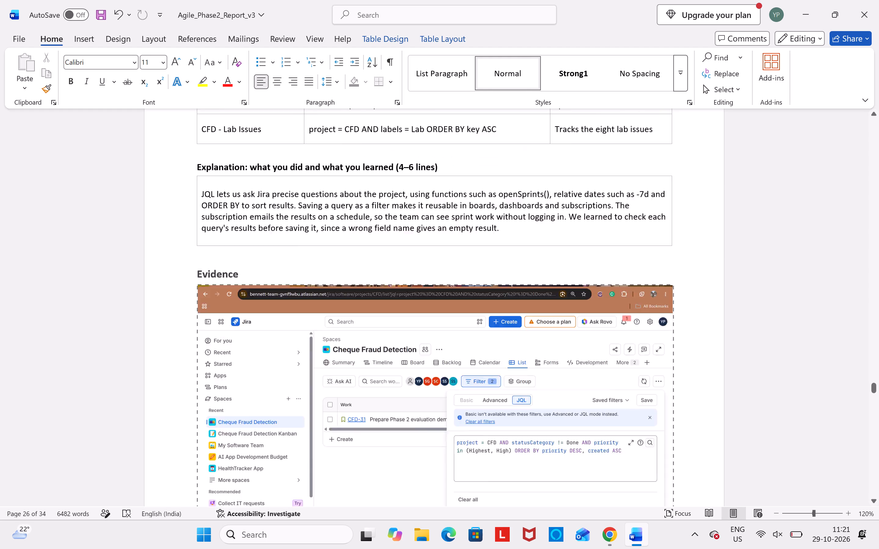
{"action": "scroll", "coordinate": [694, 409], "scroll_direction": "down", "scroll_amount": 4}
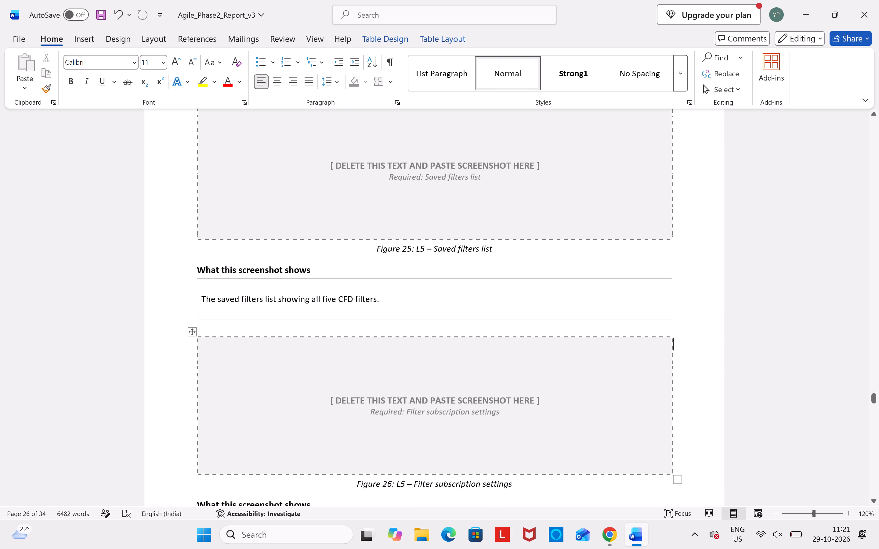
Switch to Chrome, maximize the ChatGPT window and move the Jira custom filters tab into it.
{"action": "left_click", "coordinate": [604, 541]}
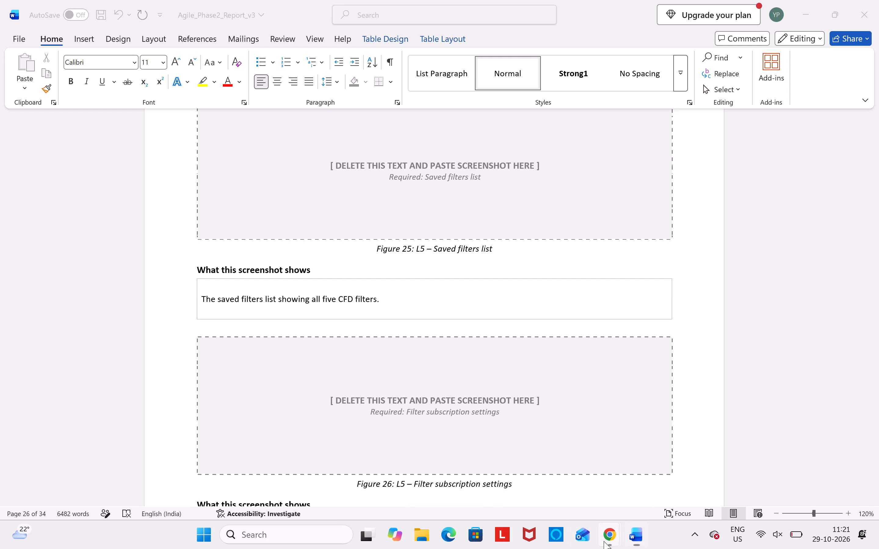
{"action": "left_click", "coordinate": [569, 487]}
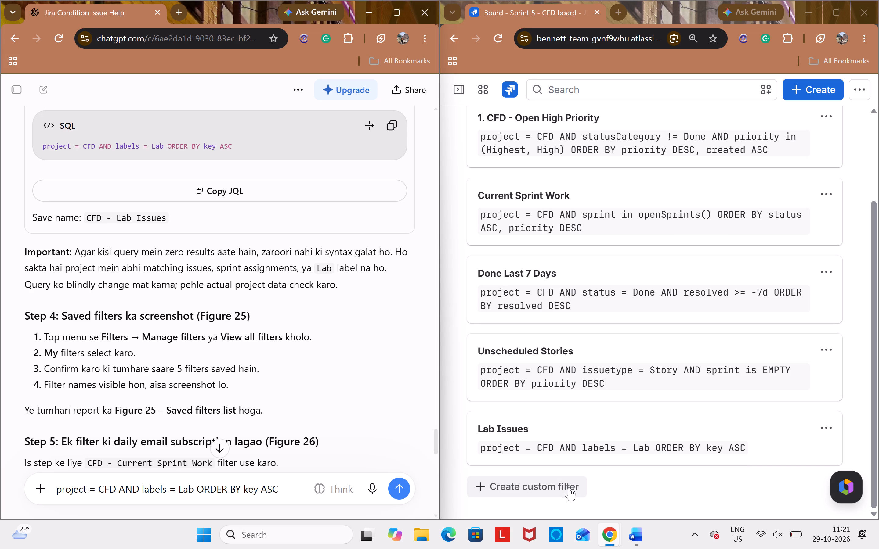
{"action": "left_click", "coordinate": [397, 2]}
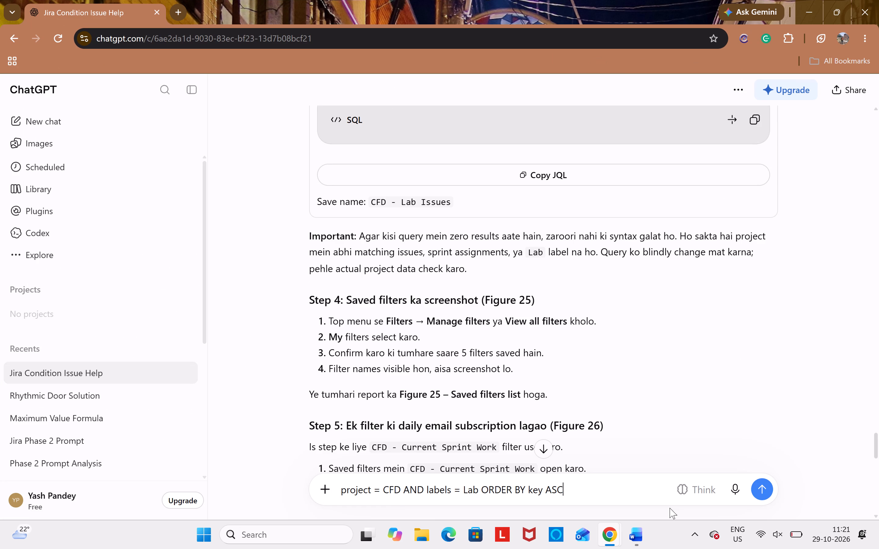
{"action": "left_click", "coordinate": [647, 479]}
{"action": "left_click", "coordinate": [553, 482]}
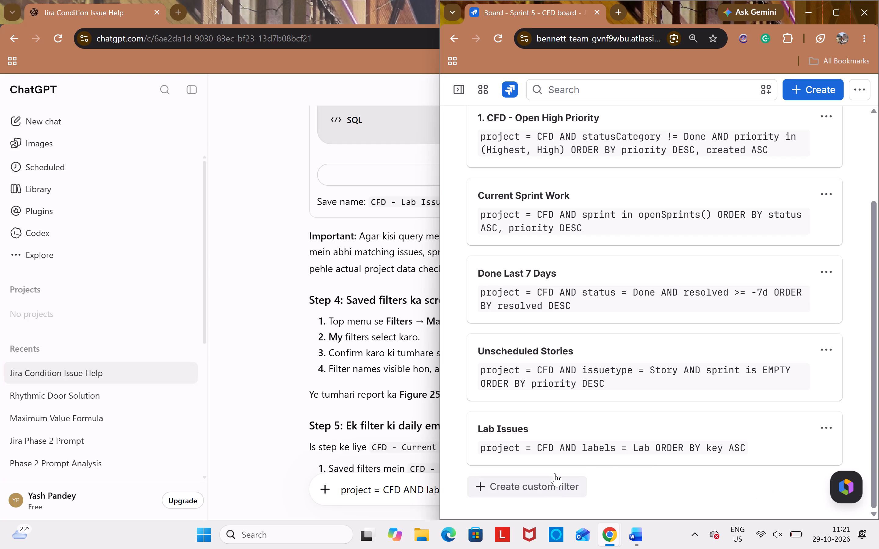
{"action": "left_click_drag", "start_coordinate": [548, 18], "coordinate": [254, 23]}
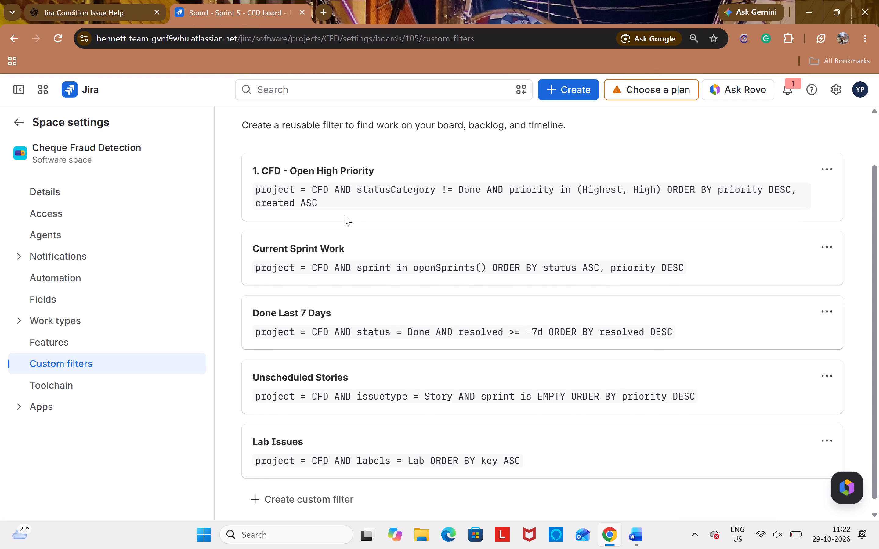
Capture a screenshot of the full-width Jira custom filters page showing all five filters.
{"action": "key", "text": "shift+super+s"}
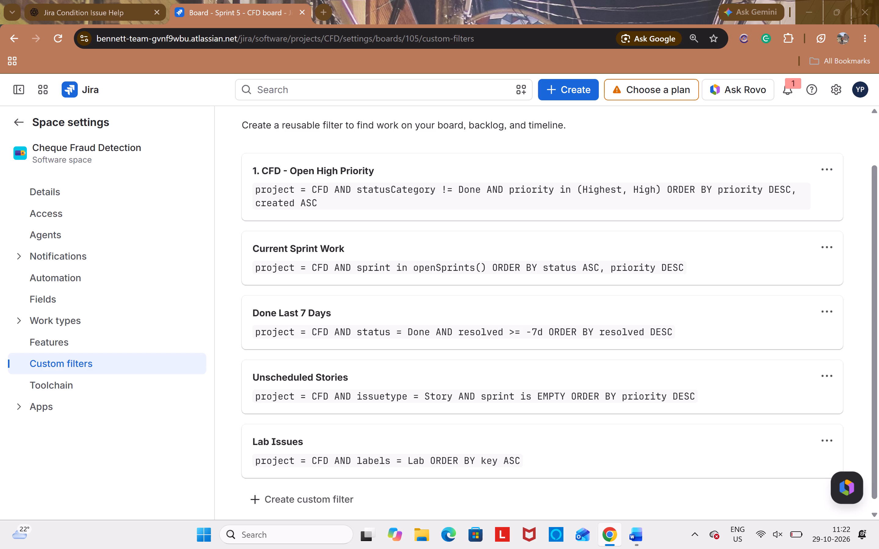
{"action": "left_click_drag", "start_coordinate": [0, 20], "coordinate": [813, 501]}
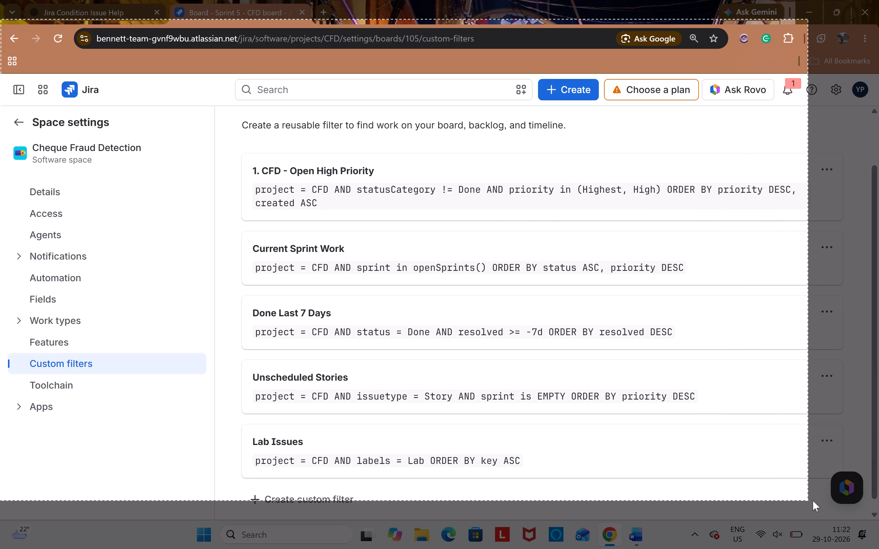
{"action": "left_click_drag", "start_coordinate": [813, 501], "coordinate": [878, 516]}
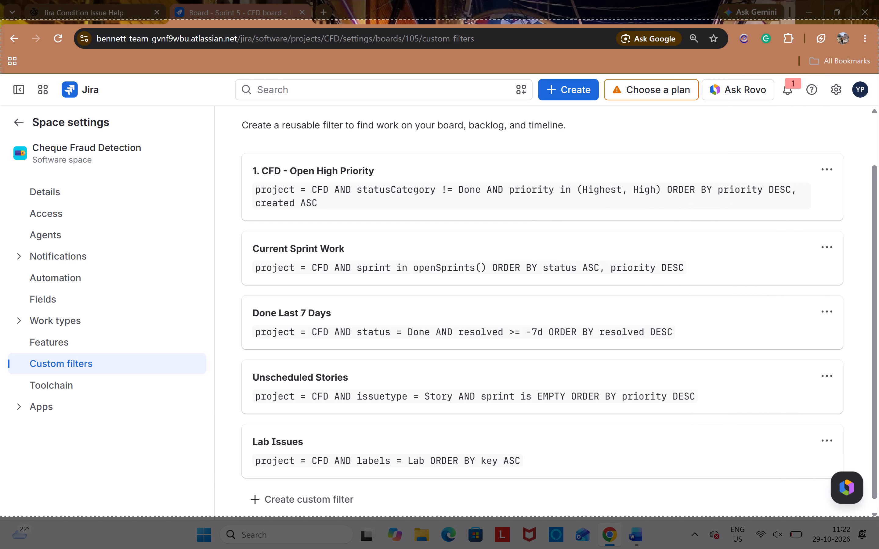
{"action": "left_click_drag", "start_coordinate": [878, 516], "coordinate": [878, 520]}
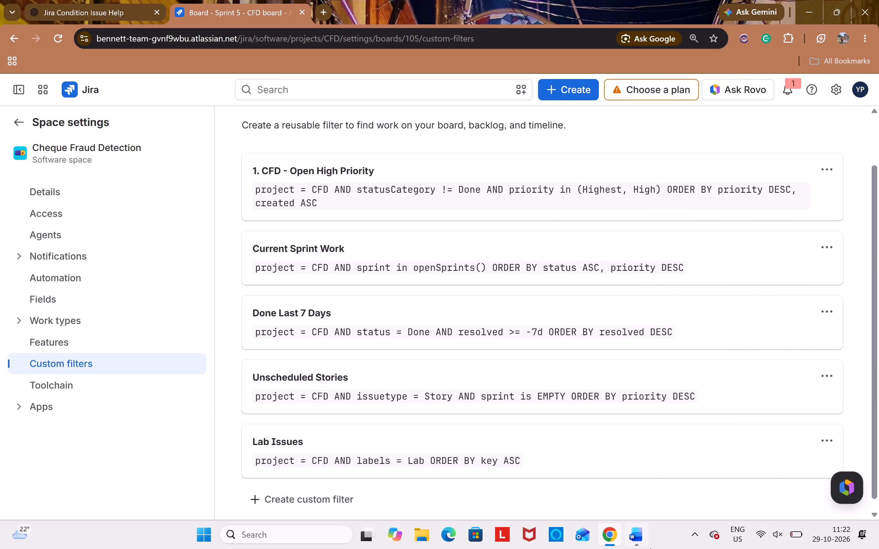
Switch to the Word report and replace the Figure 25 "Saved filters list" placeholder text with the captured screenshot.
{"action": "left_click", "coordinate": [640, 546]}
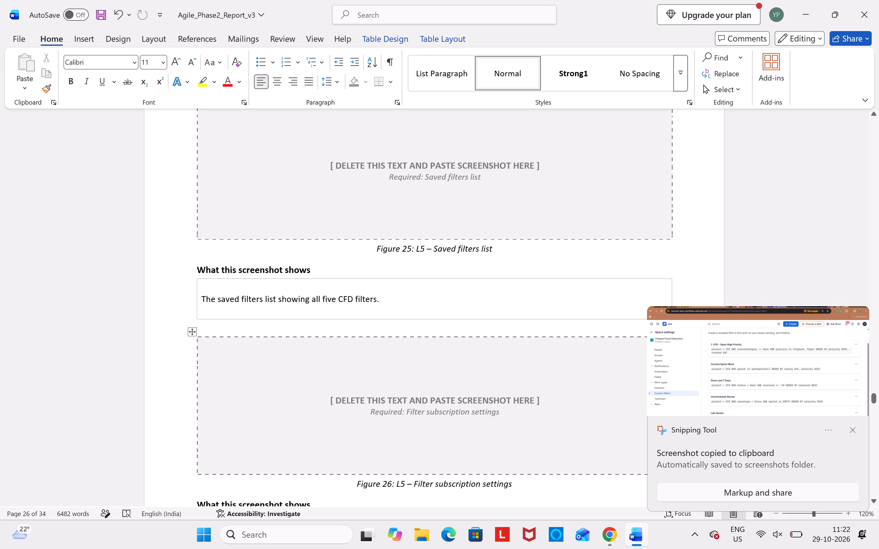
{"action": "scroll", "coordinate": [462, 381], "scroll_direction": "up", "scroll_amount": 2}
{"action": "left_click_drag", "start_coordinate": [506, 438], "coordinate": [295, 376]}
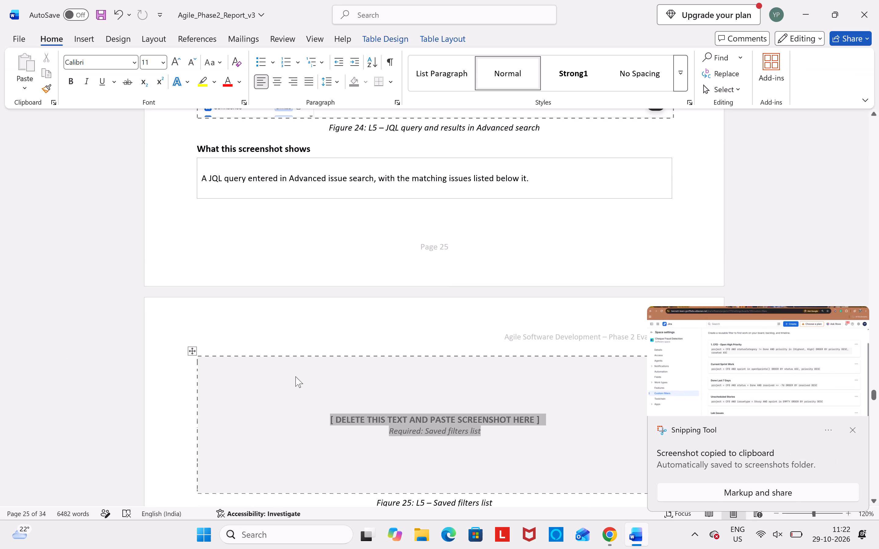
{"action": "key", "text": "ctrl+v"}
Review the report from Figure 26 through the L6, L7 and L8 sections to the end, and return to Figure 24.
{"action": "scroll", "coordinate": [408, 365], "scroll_direction": "down", "scroll_amount": 2}
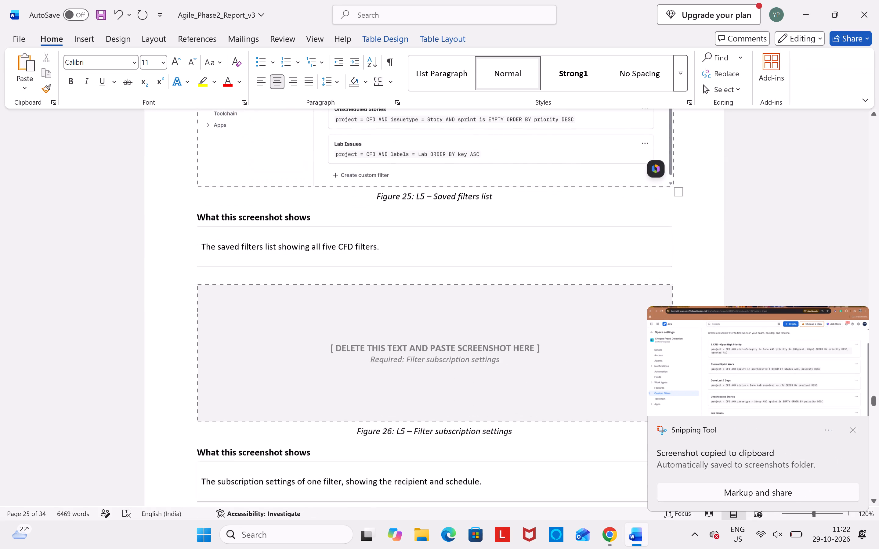
{"action": "scroll", "coordinate": [408, 365], "scroll_direction": "down", "scroll_amount": 2}
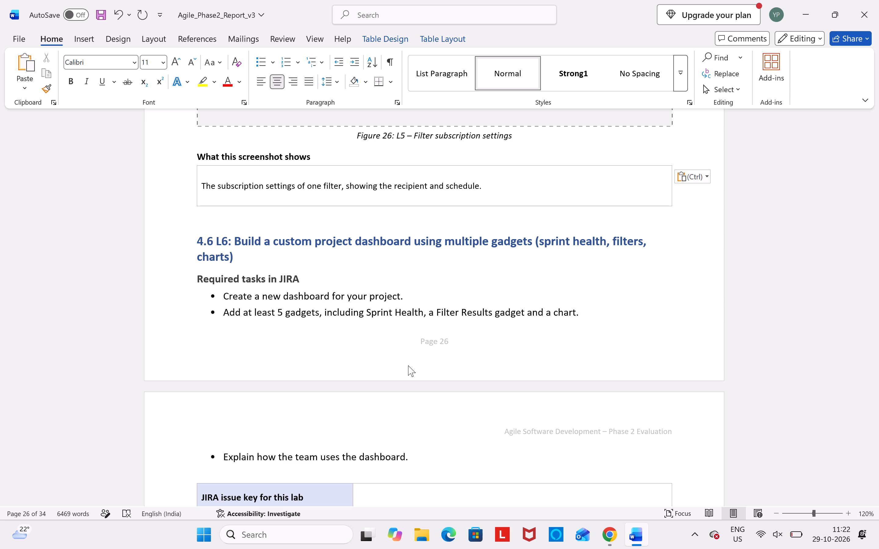
{"action": "scroll", "coordinate": [408, 365], "scroll_direction": "down", "scroll_amount": 1}
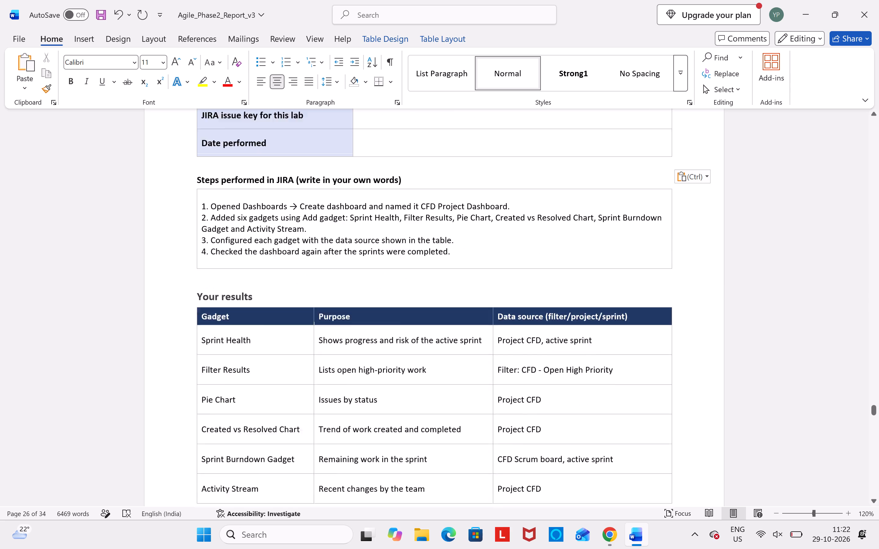
{"action": "scroll", "coordinate": [408, 365], "scroll_direction": "down", "scroll_amount": 2}
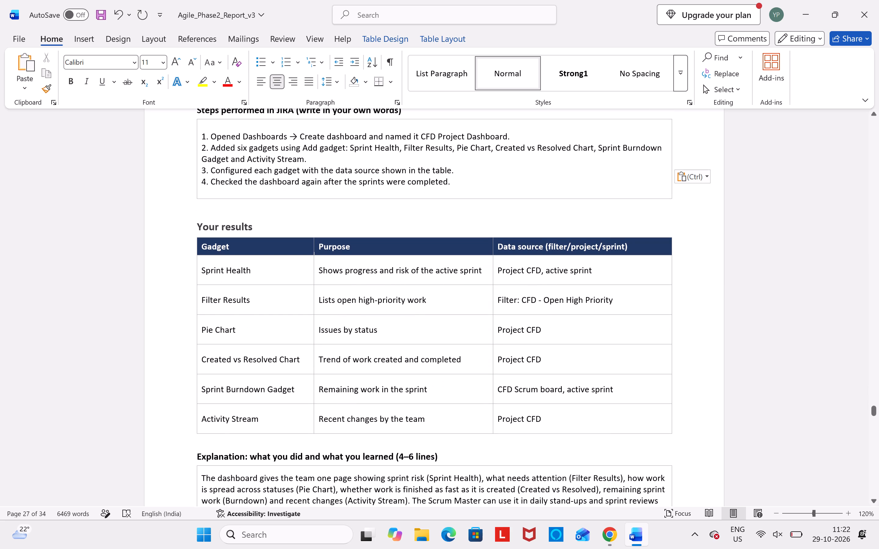
{"action": "scroll", "coordinate": [408, 365], "scroll_direction": "down", "scroll_amount": 3}
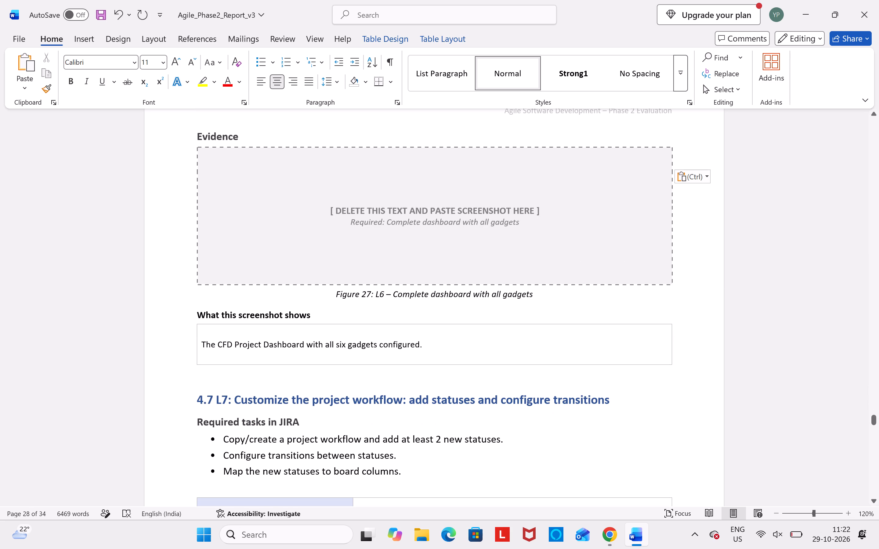
{"action": "scroll", "coordinate": [408, 365], "scroll_direction": "down", "scroll_amount": 3}
{"action": "scroll", "coordinate": [408, 365], "scroll_direction": "up", "scroll_amount": 3}
{"action": "scroll", "coordinate": [408, 365], "scroll_direction": "down", "scroll_amount": 1}
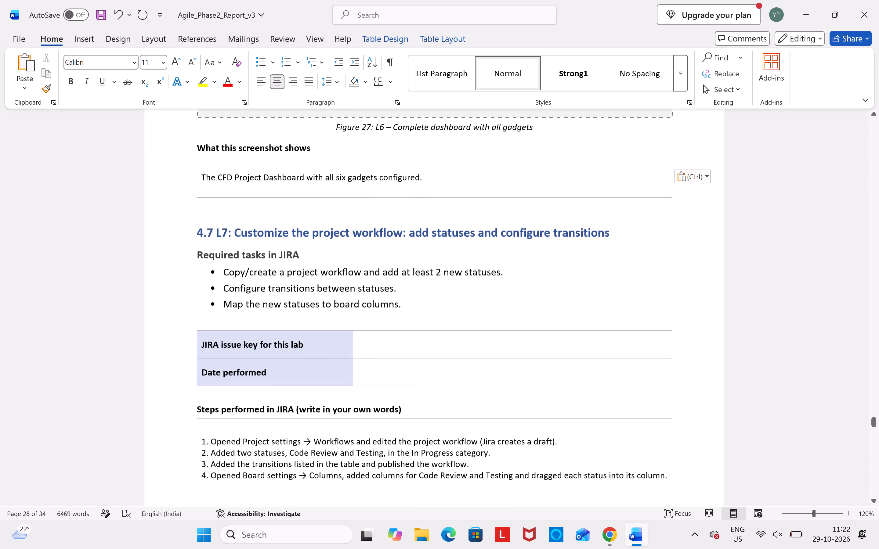
{"action": "scroll", "coordinate": [408, 365], "scroll_direction": "down", "scroll_amount": 4}
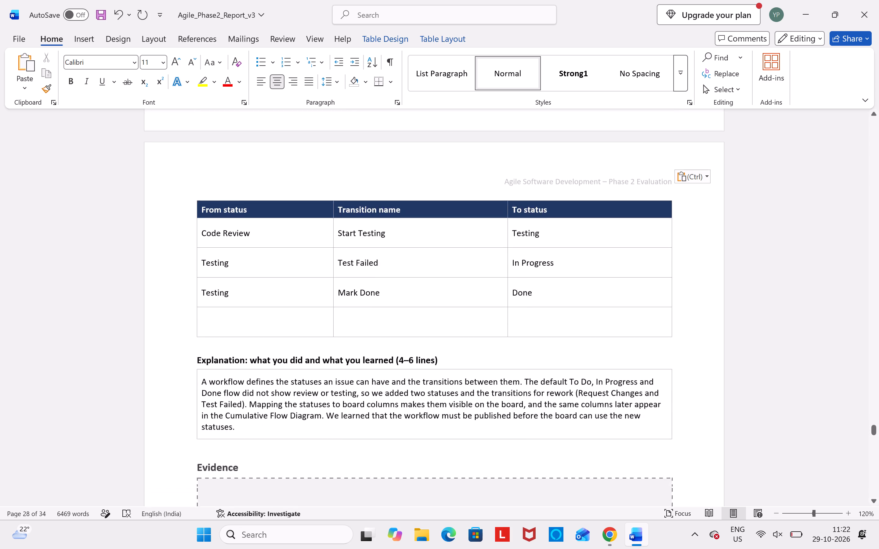
{"action": "scroll", "coordinate": [408, 365], "scroll_direction": "down", "scroll_amount": 4}
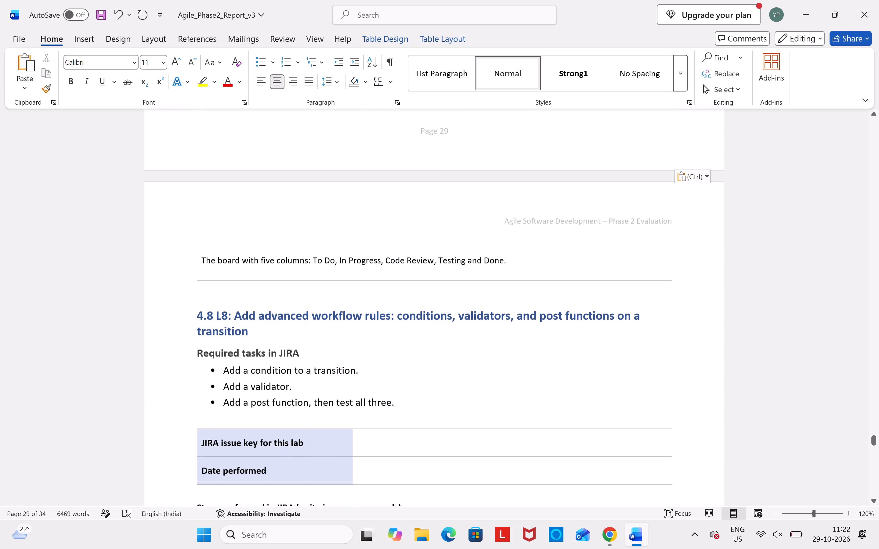
{"action": "scroll", "coordinate": [408, 365], "scroll_direction": "down", "scroll_amount": 7}
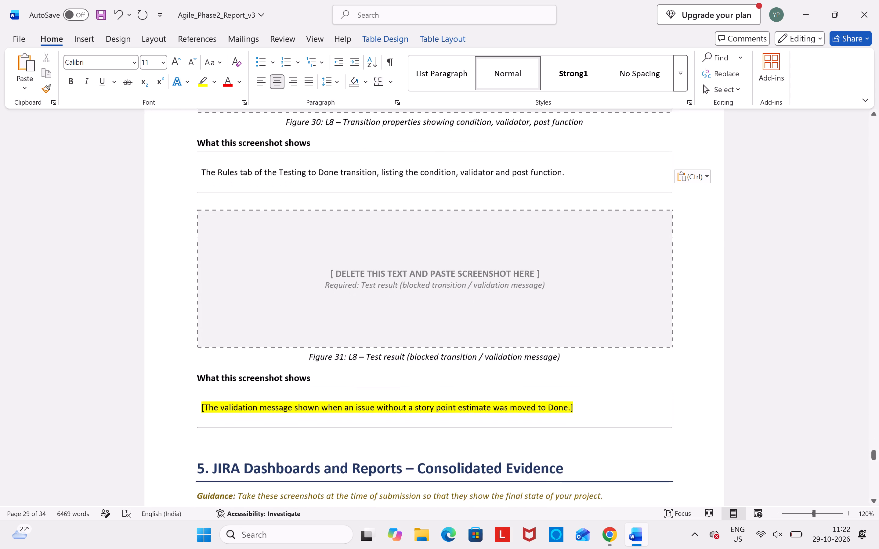
{"action": "scroll", "coordinate": [408, 365], "scroll_direction": "down", "scroll_amount": 6}
{"action": "scroll", "coordinate": [408, 365], "scroll_direction": "up", "scroll_amount": 1}
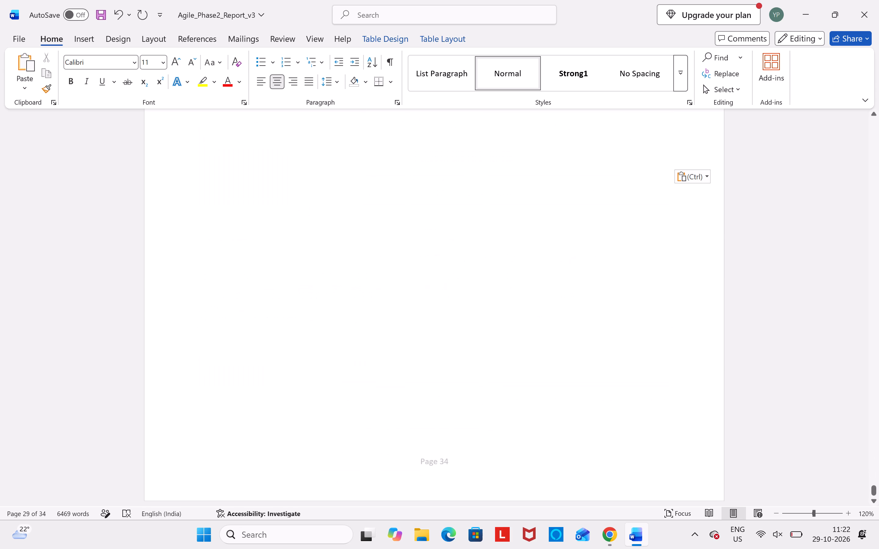
{"action": "scroll", "coordinate": [408, 365], "scroll_direction": "up", "scroll_amount": 6}
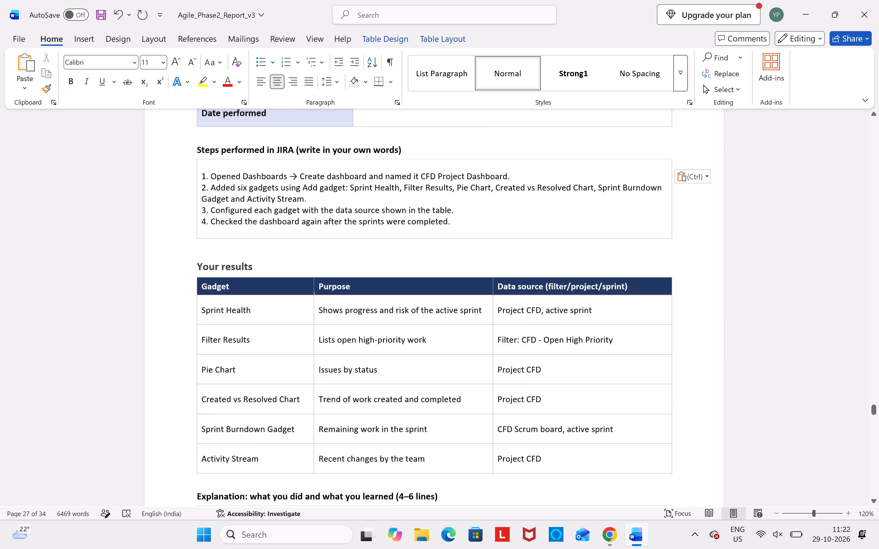
{"action": "scroll", "coordinate": [408, 365], "scroll_direction": "up", "scroll_amount": 8}
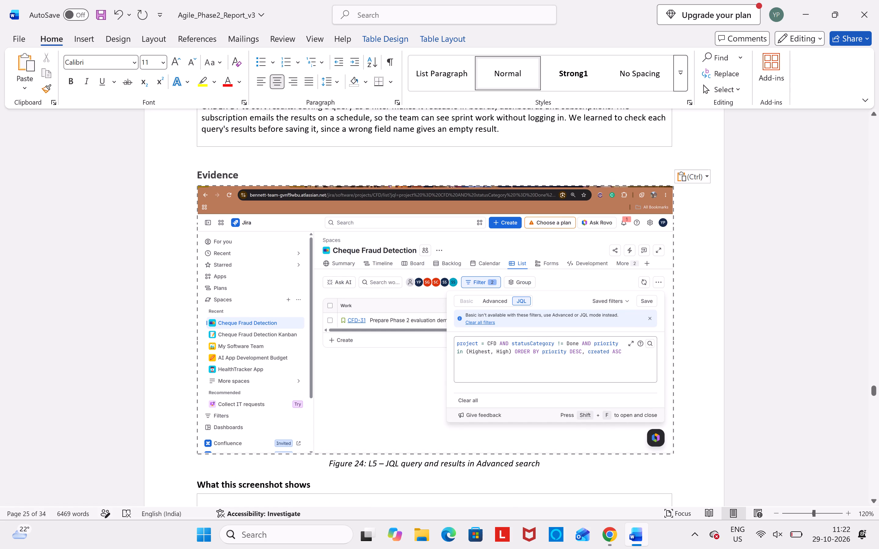
Open the file management page for the Agile_Phase2_Report_v3 document.
{"action": "left_click", "coordinate": [13, 39]}
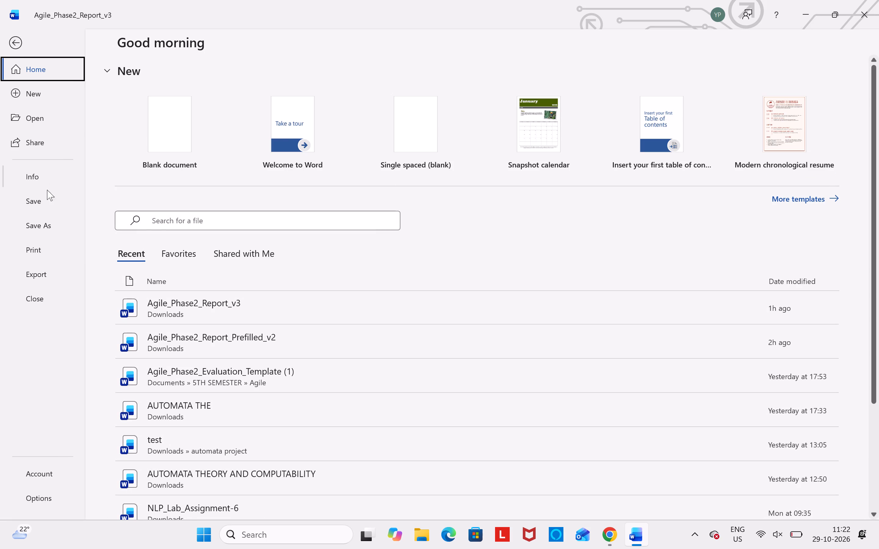